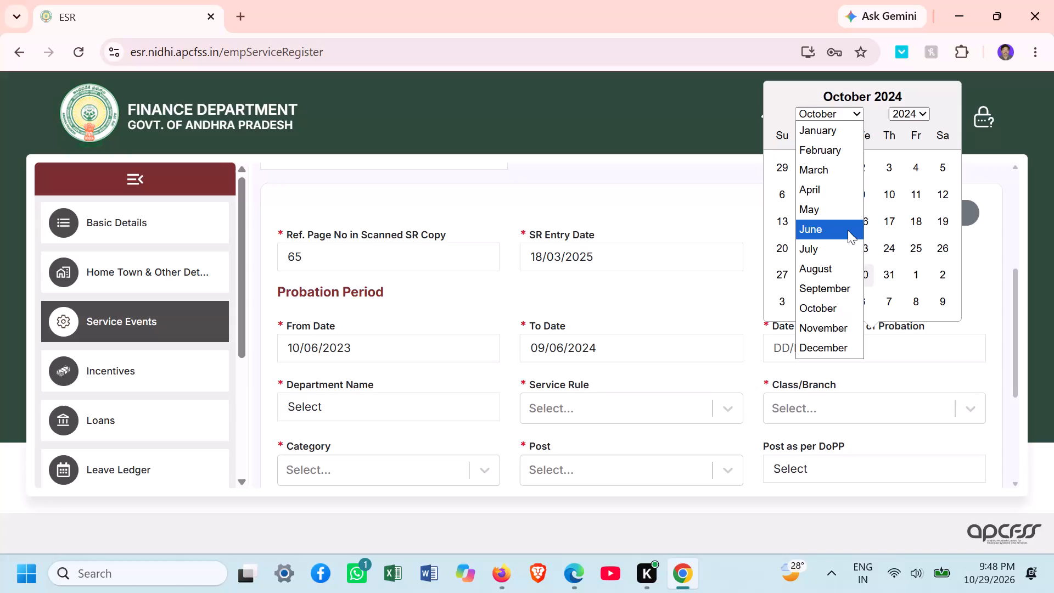
Set the Date of Declaration of Probation to 10/06/2024.
{"action": "left_click", "coordinate": [835, 230]}
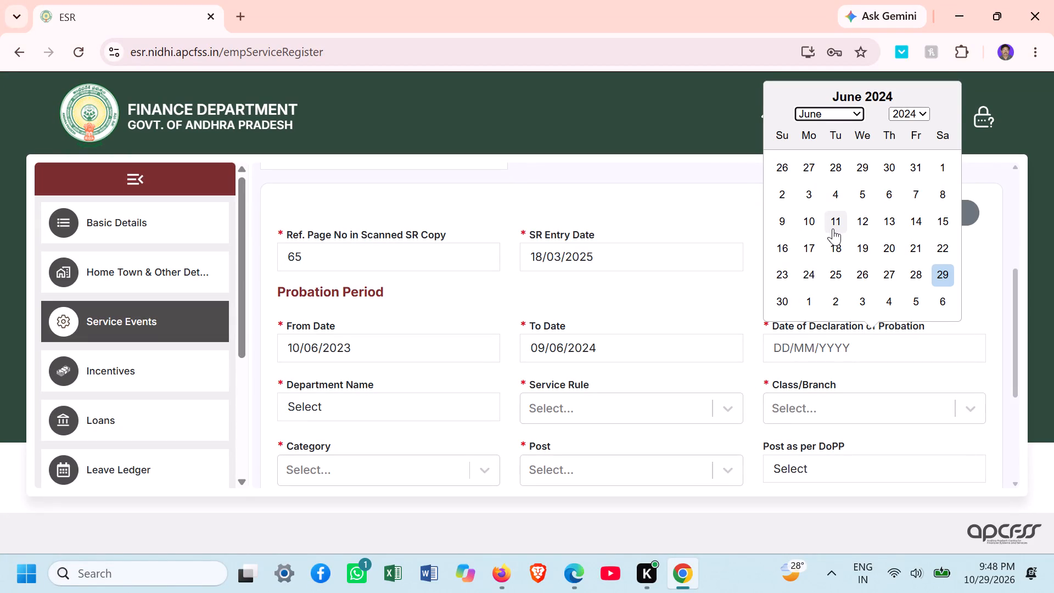
{"action": "left_click", "coordinate": [811, 222]}
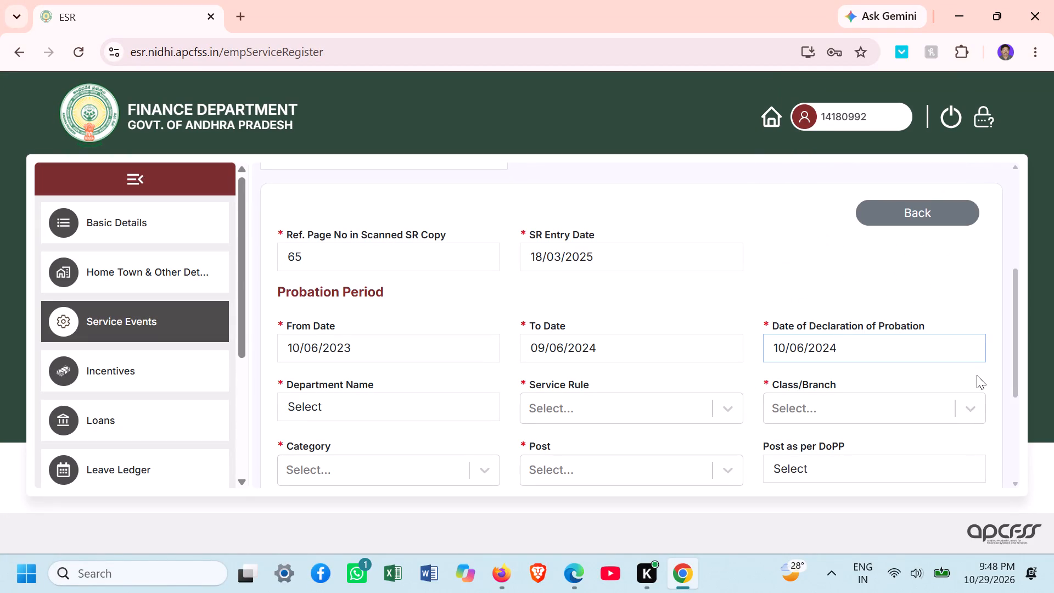
Set the Department Name in the Probation Period form to ESE02-School Education Department.
{"action": "triple_click", "coordinate": [1015, 479]}
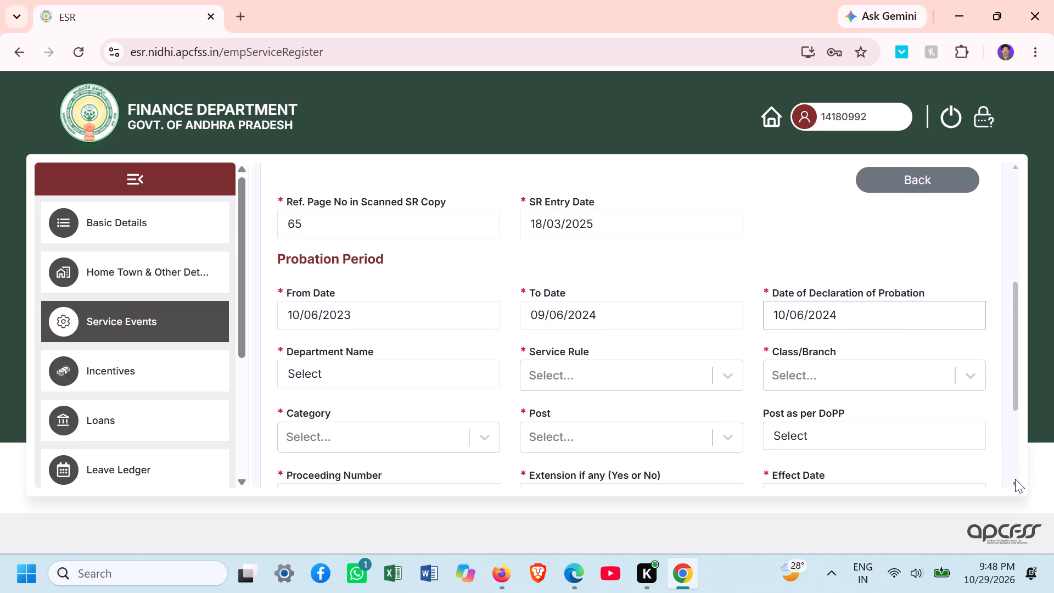
{"action": "left_click", "coordinate": [1015, 479]}
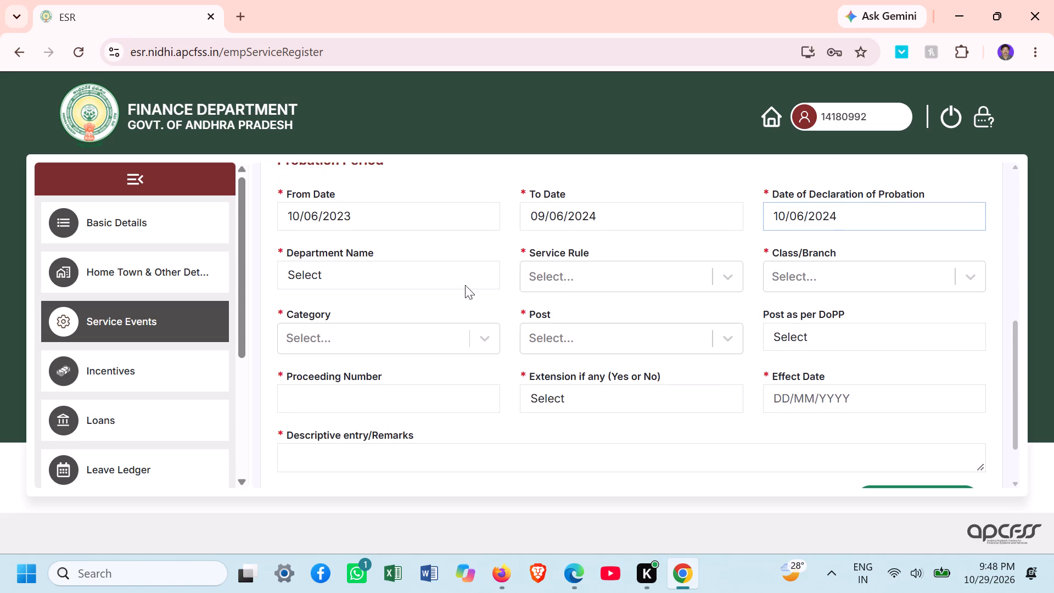
{"action": "left_click", "coordinate": [455, 272]}
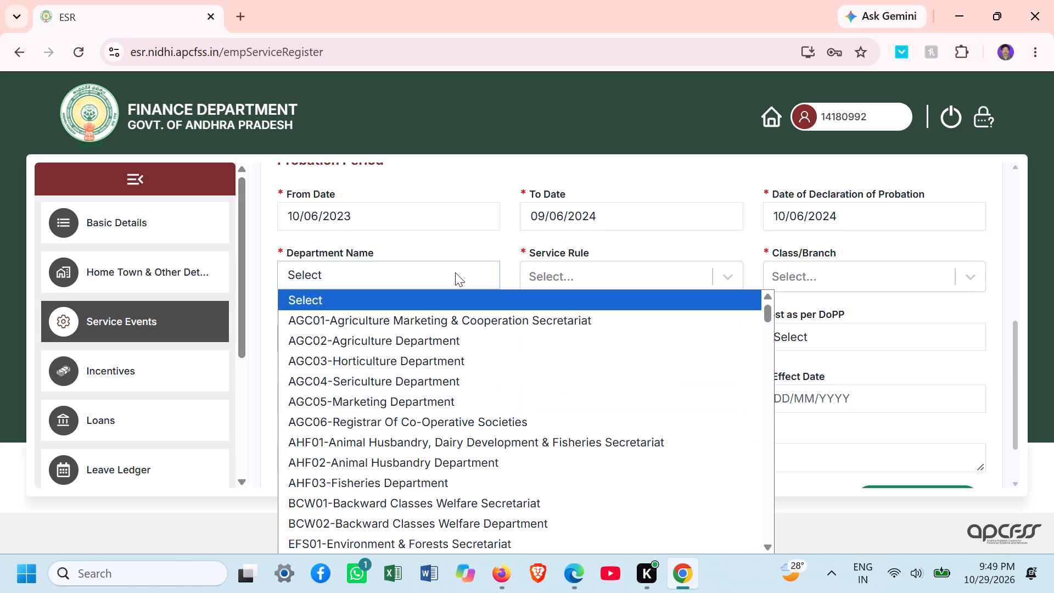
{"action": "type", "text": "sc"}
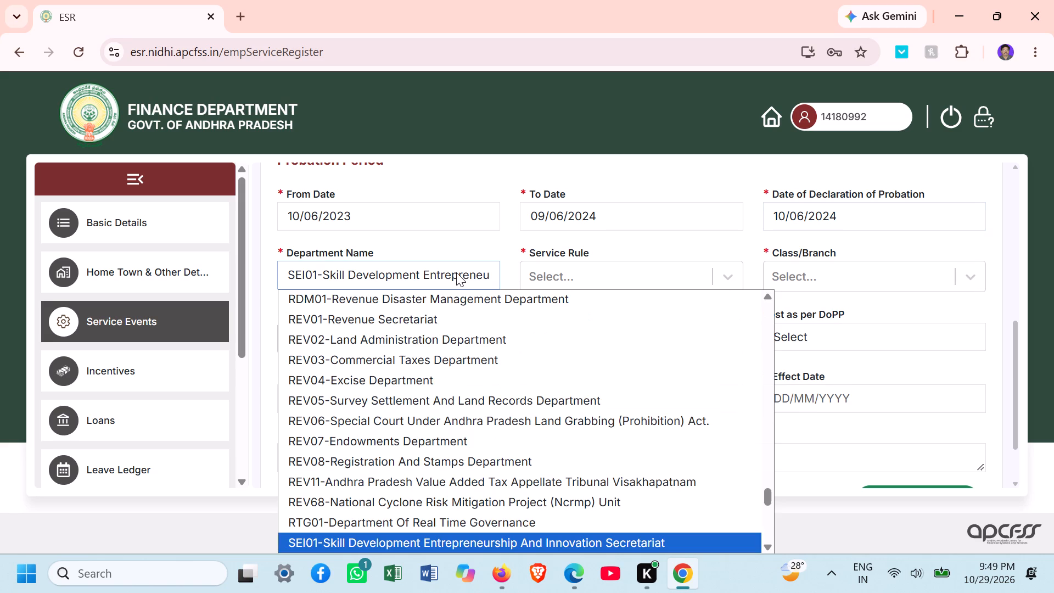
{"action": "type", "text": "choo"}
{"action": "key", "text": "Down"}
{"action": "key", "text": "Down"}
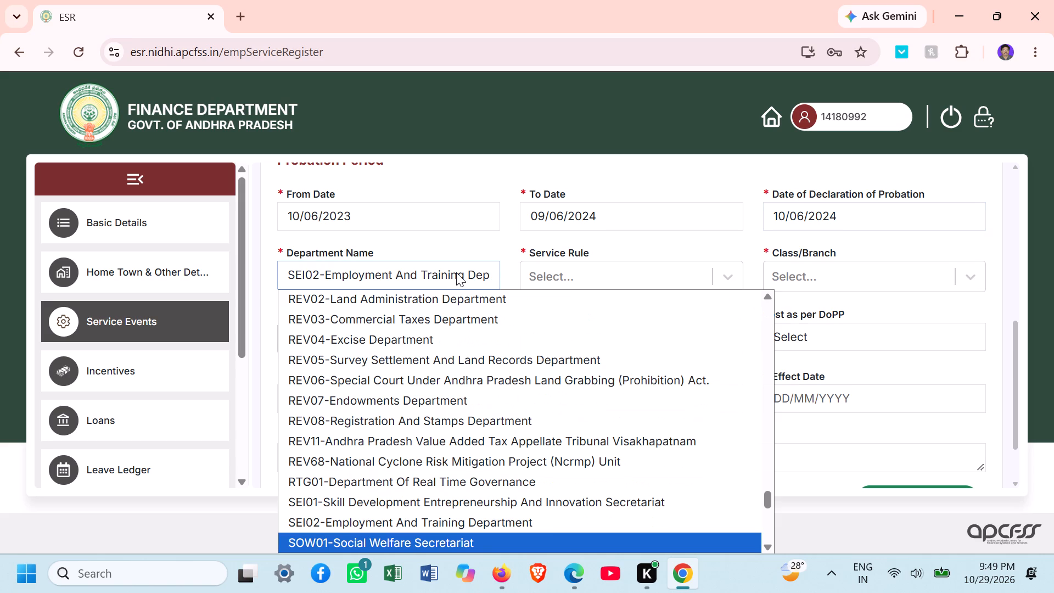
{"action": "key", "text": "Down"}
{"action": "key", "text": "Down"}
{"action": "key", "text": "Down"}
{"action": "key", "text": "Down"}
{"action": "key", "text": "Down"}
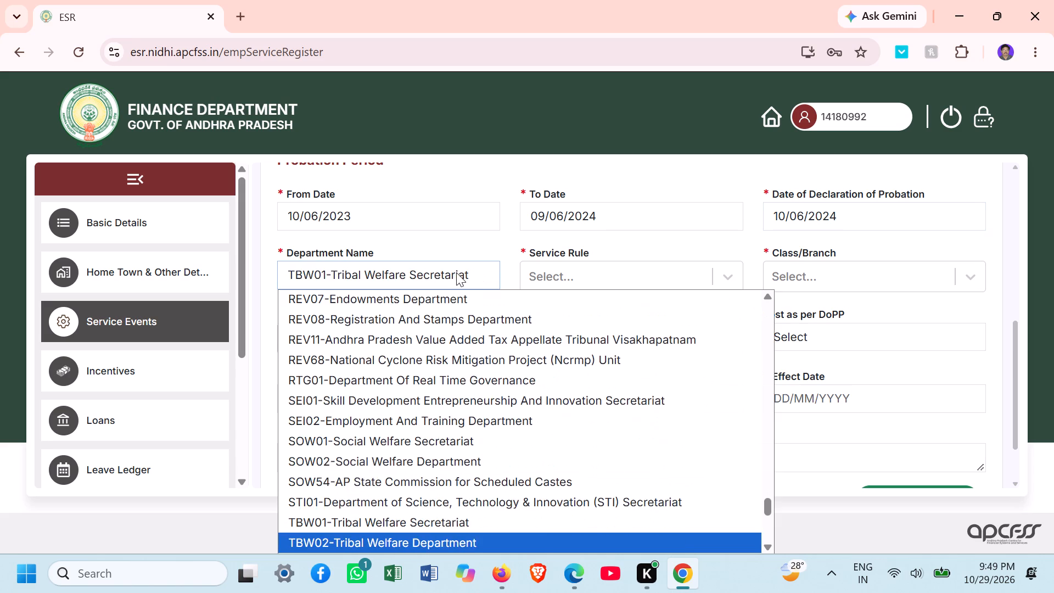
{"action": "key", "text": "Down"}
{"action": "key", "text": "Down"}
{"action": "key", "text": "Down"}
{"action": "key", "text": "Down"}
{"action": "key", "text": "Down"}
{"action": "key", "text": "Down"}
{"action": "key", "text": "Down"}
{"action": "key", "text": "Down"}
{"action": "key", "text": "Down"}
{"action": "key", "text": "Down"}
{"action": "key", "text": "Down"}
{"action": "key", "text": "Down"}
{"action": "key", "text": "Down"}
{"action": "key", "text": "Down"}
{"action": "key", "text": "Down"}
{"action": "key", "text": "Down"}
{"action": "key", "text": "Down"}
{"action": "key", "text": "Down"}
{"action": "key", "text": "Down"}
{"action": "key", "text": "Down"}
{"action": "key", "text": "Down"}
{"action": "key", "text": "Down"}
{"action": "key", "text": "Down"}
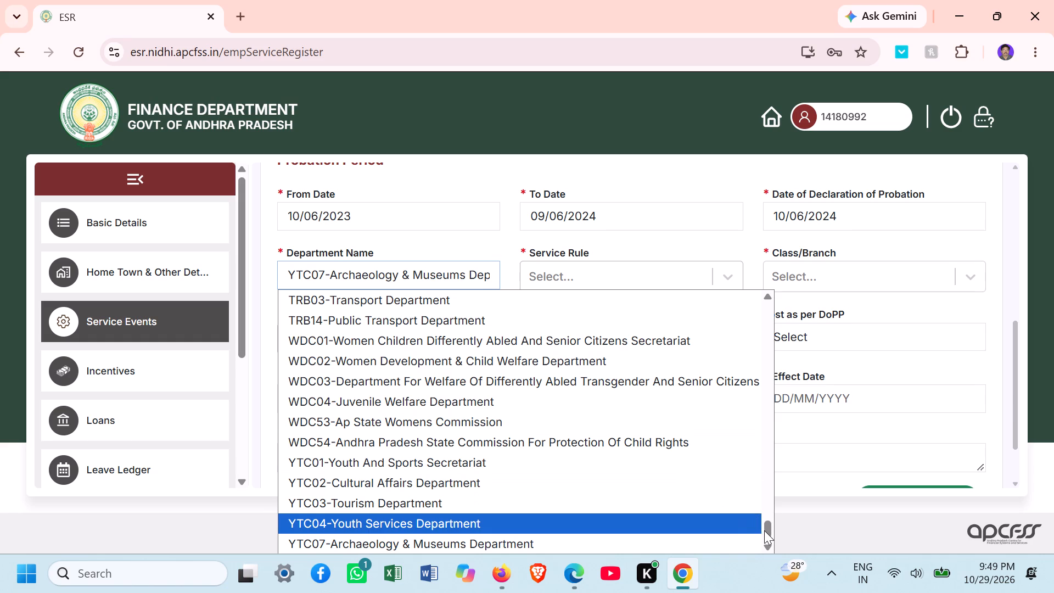
{"action": "left_click_drag", "start_coordinate": [764, 530], "coordinate": [765, 268]}
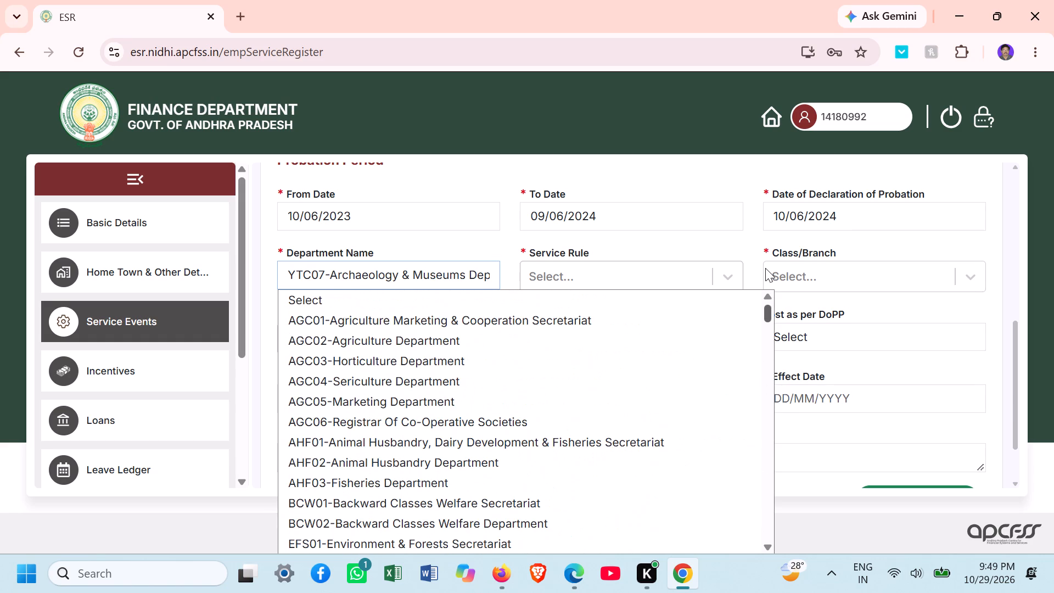
{"action": "left_click_drag", "start_coordinate": [765, 268], "coordinate": [764, 298]}
{"action": "left_click_drag", "start_coordinate": [764, 298], "coordinate": [756, 339]}
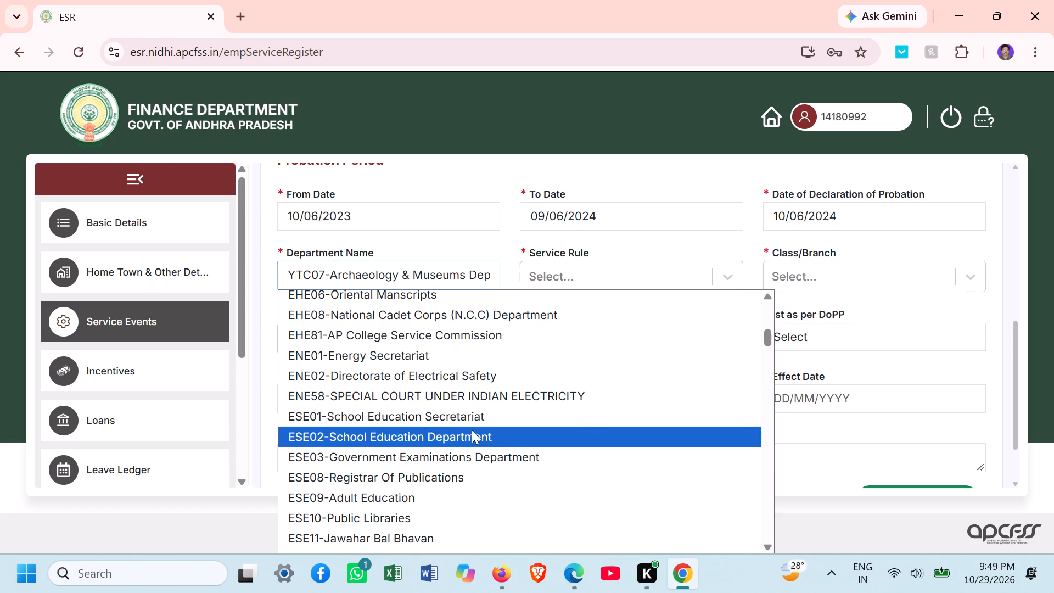
{"action": "left_click", "coordinate": [472, 433]}
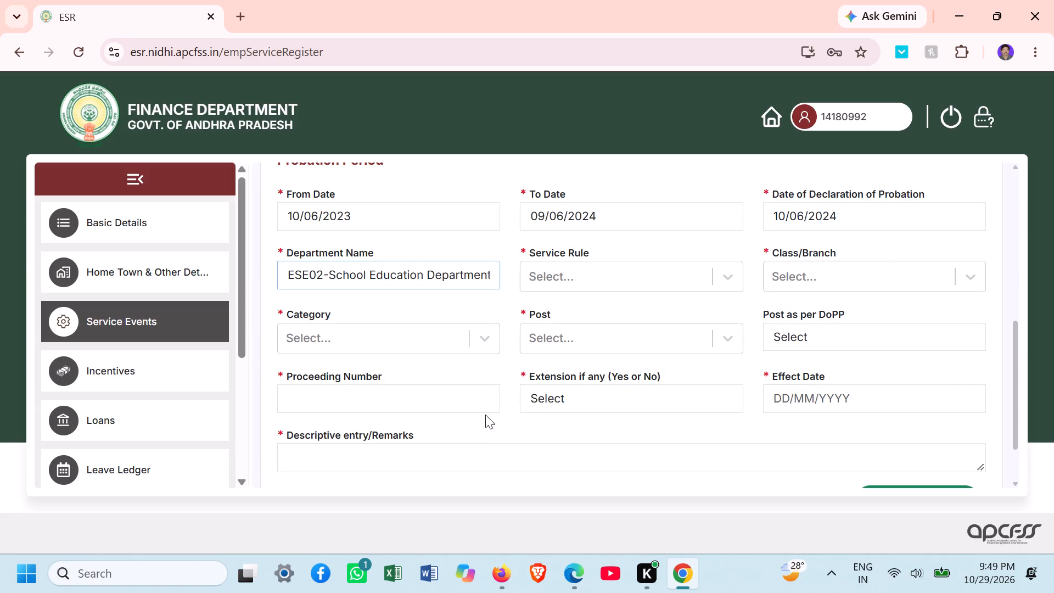
Set the Service Rule to A.P. SCHOOL EDUCATIONAL SUBORDINATE SERVICE RULES and the Class/Branch to CLASS-I.
{"action": "left_click", "coordinate": [731, 282]}
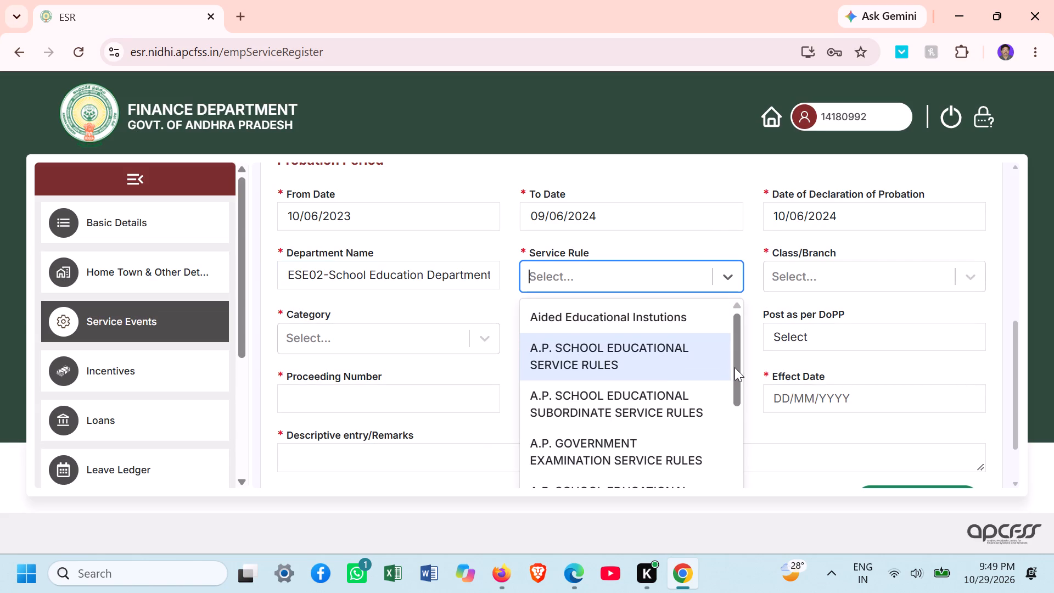
{"action": "left_click", "coordinate": [676, 396]}
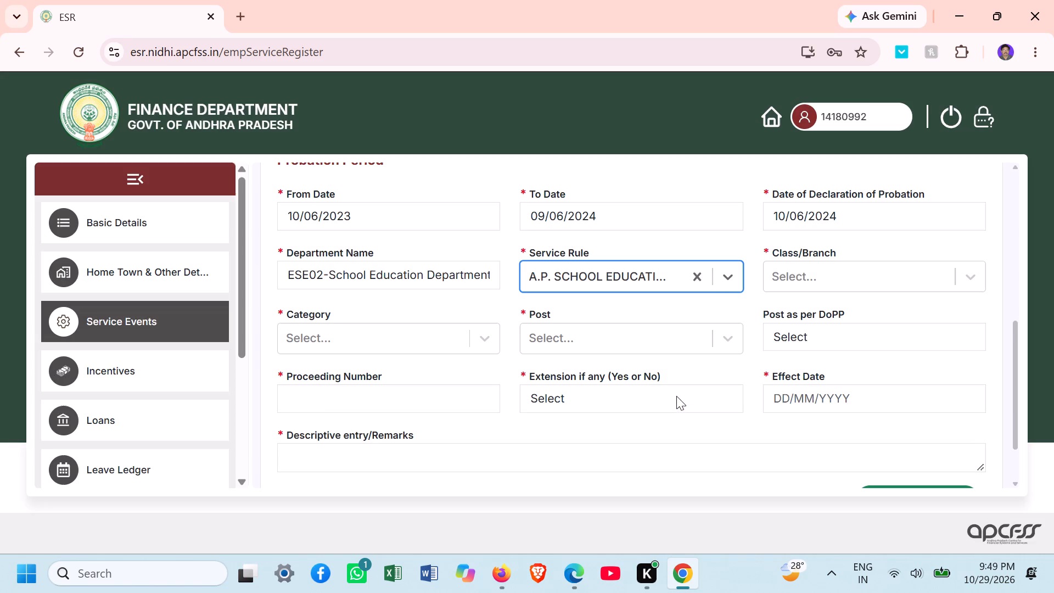
{"action": "left_click", "coordinate": [852, 272]}
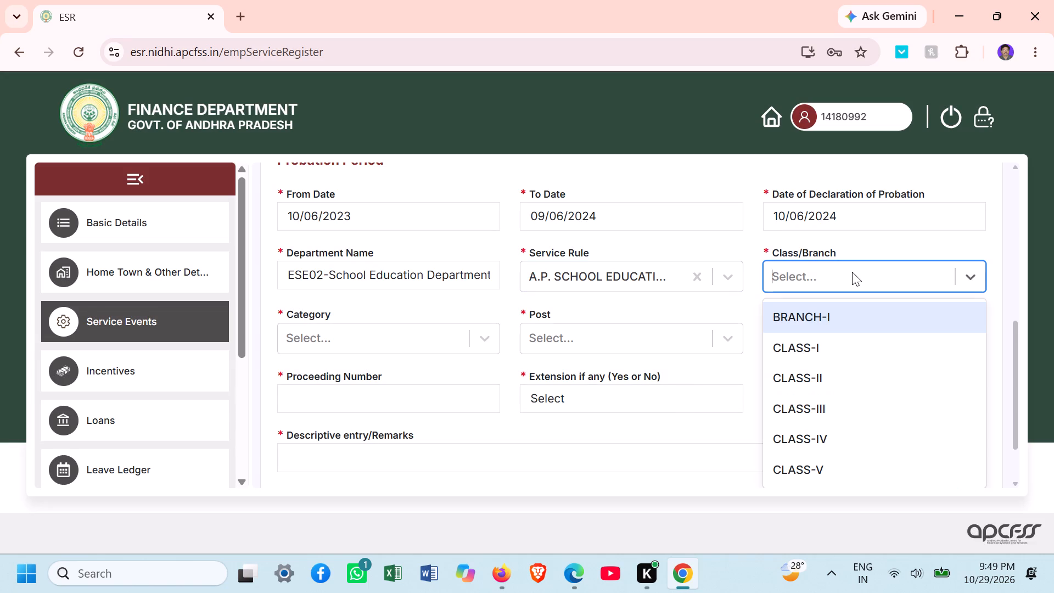
{"action": "left_click", "coordinate": [847, 348]}
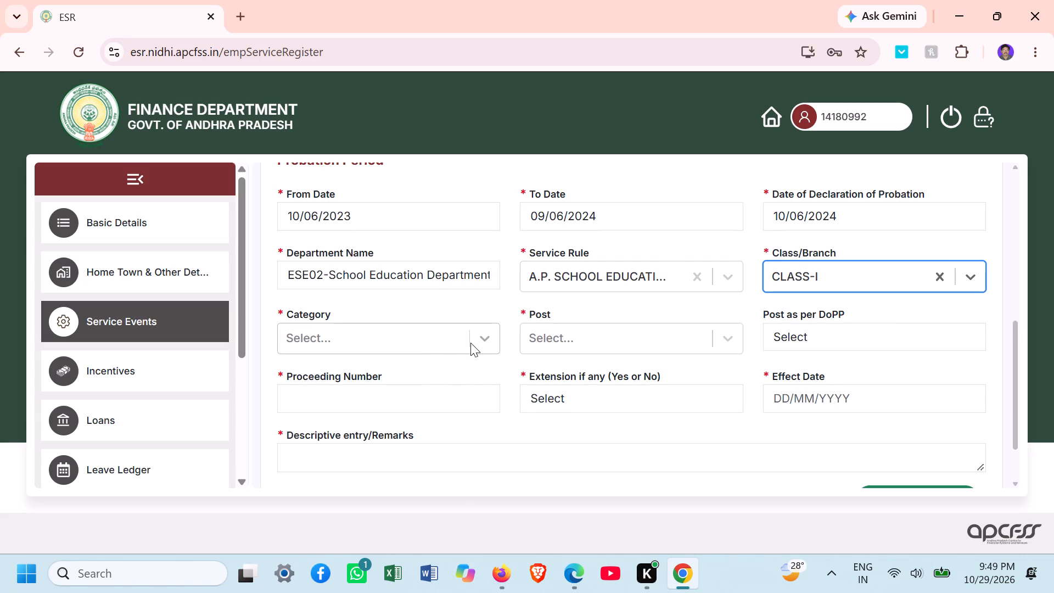
Set the Category to CATEGORY-1 (E) and the Post to SCHOOL ASSISTANT (ENGLISH).
{"action": "left_click", "coordinate": [487, 343]}
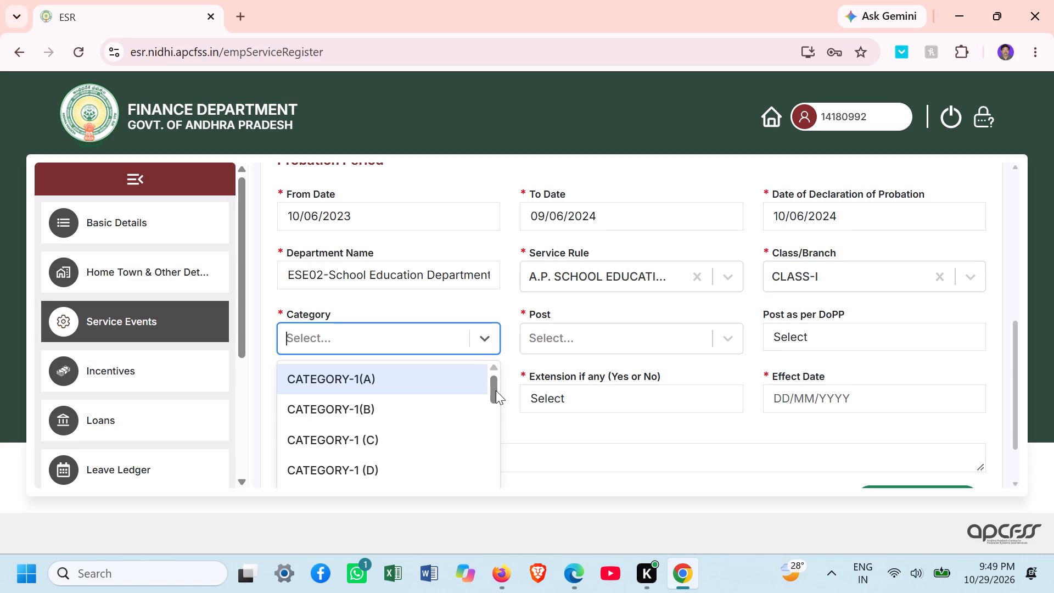
{"action": "left_click_drag", "start_coordinate": [496, 390], "coordinate": [496, 417]}
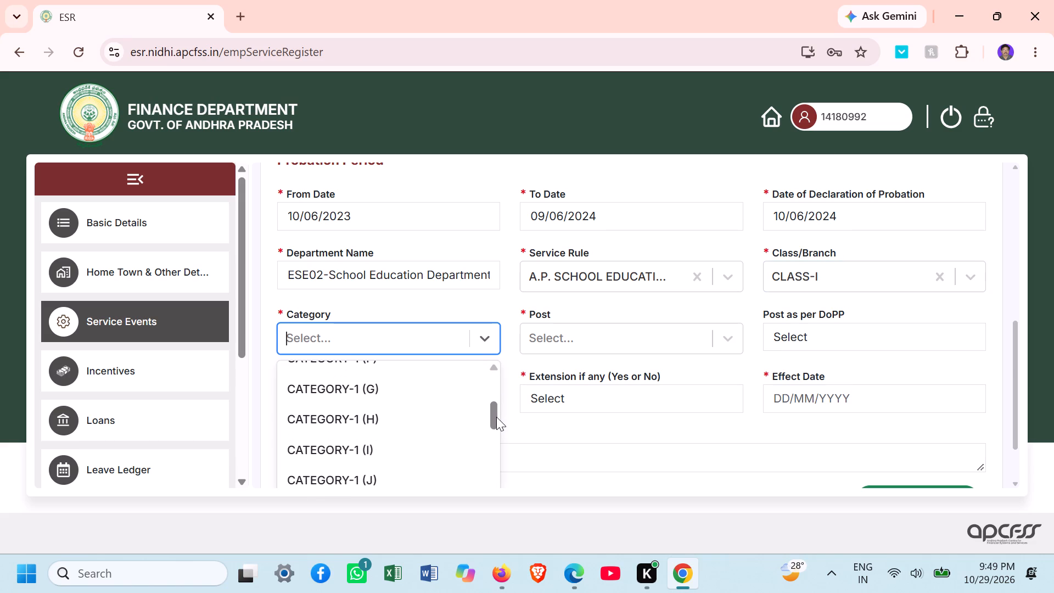
{"action": "left_click_drag", "start_coordinate": [496, 417], "coordinate": [496, 414]}
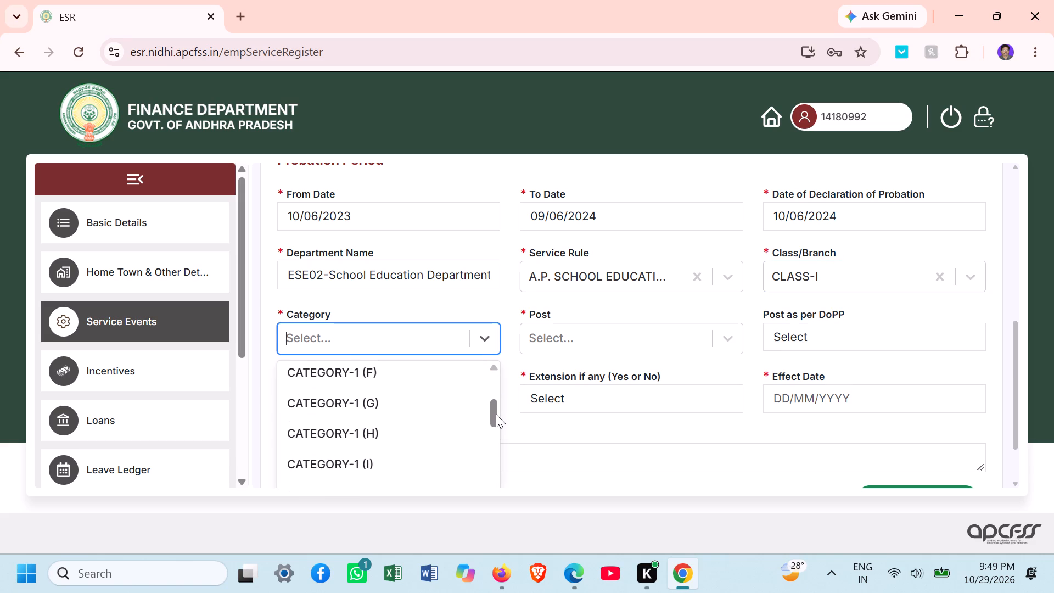
{"action": "left_click_drag", "start_coordinate": [496, 414], "coordinate": [496, 407]}
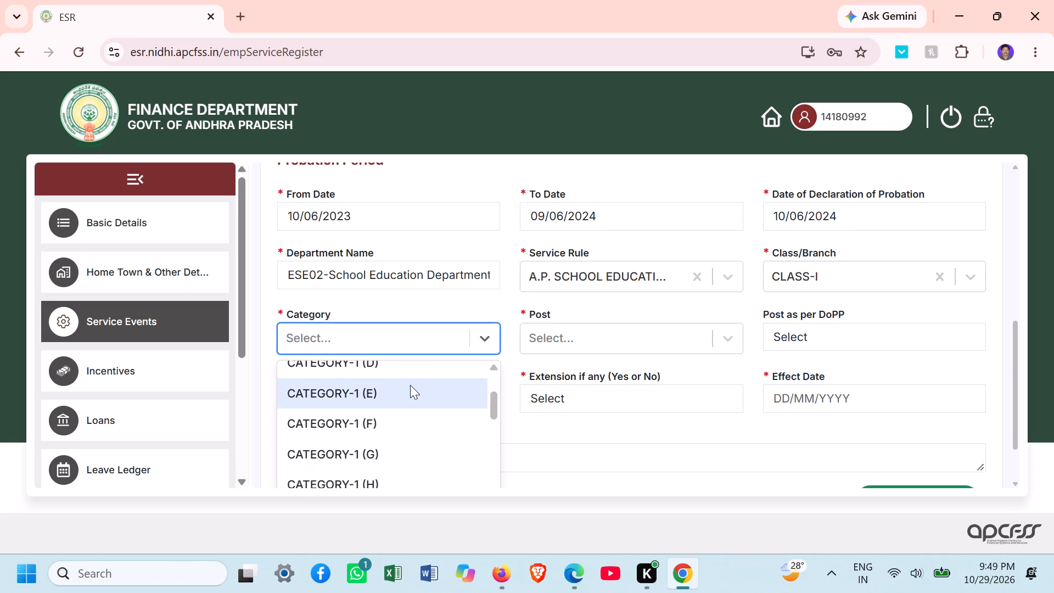
{"action": "left_click", "coordinate": [410, 385]}
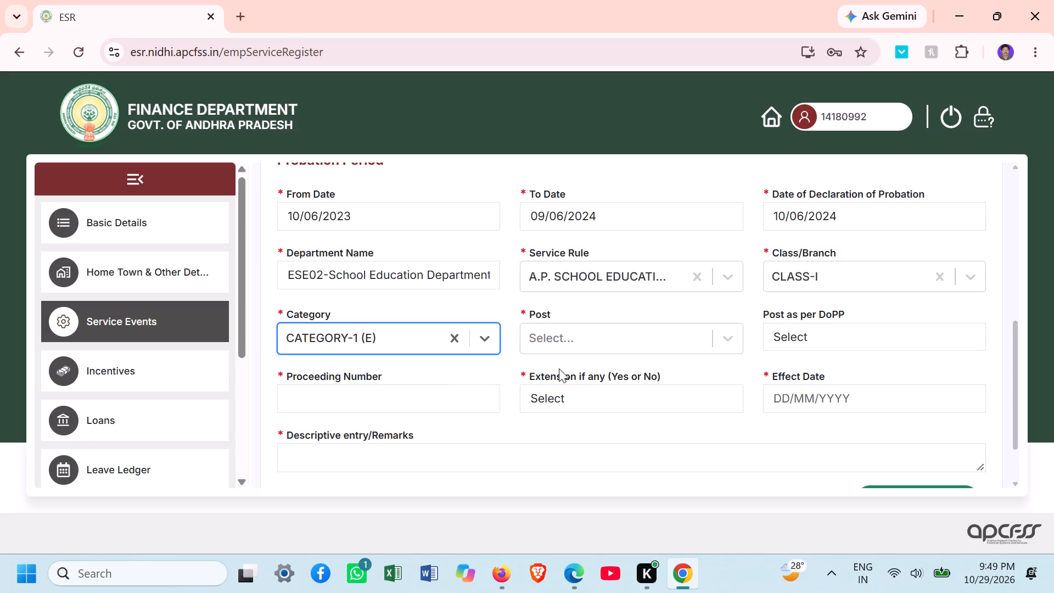
{"action": "left_click", "coordinate": [657, 340]}
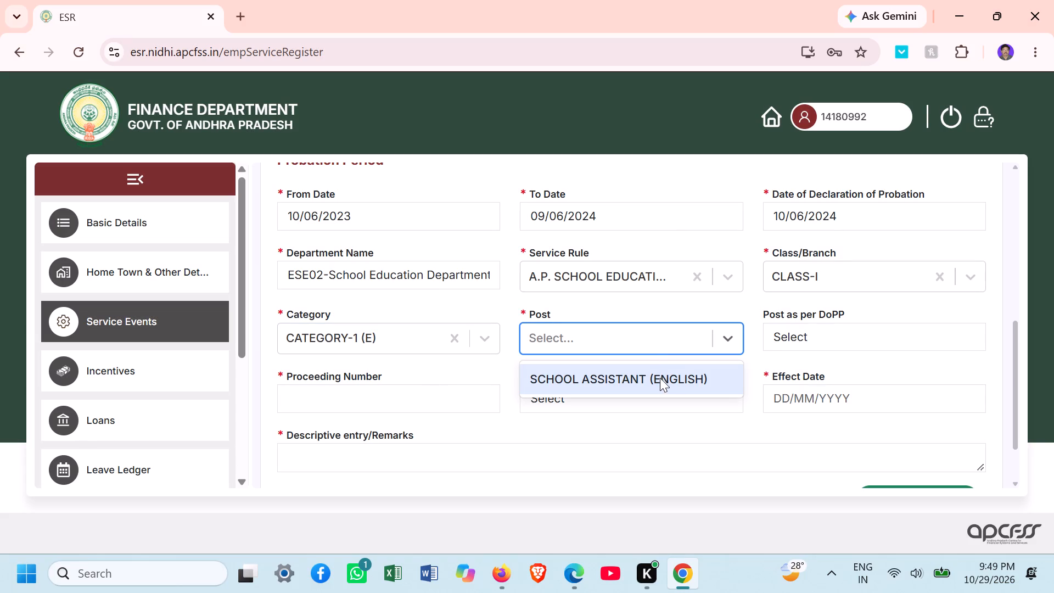
{"action": "left_click", "coordinate": [660, 380]}
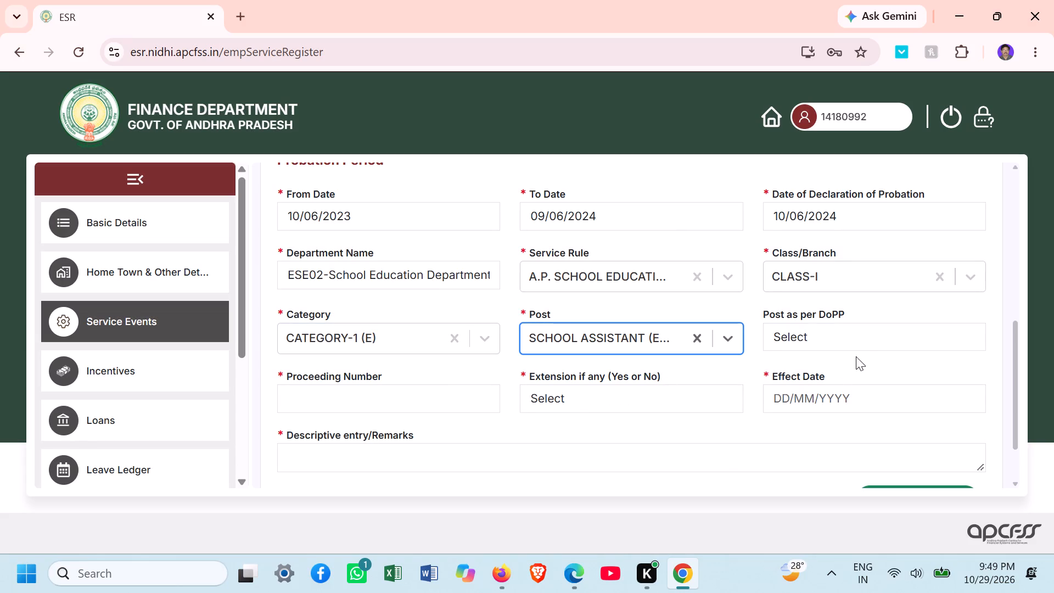
Set the Post as per DoPP to Mandal Educational Officer I.
{"action": "left_click", "coordinate": [865, 340]}
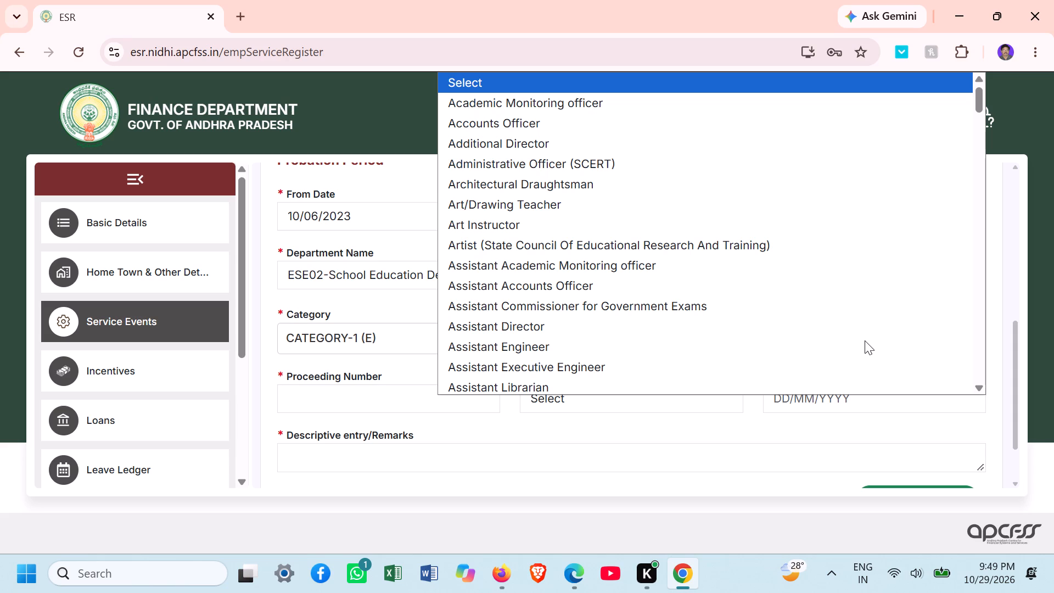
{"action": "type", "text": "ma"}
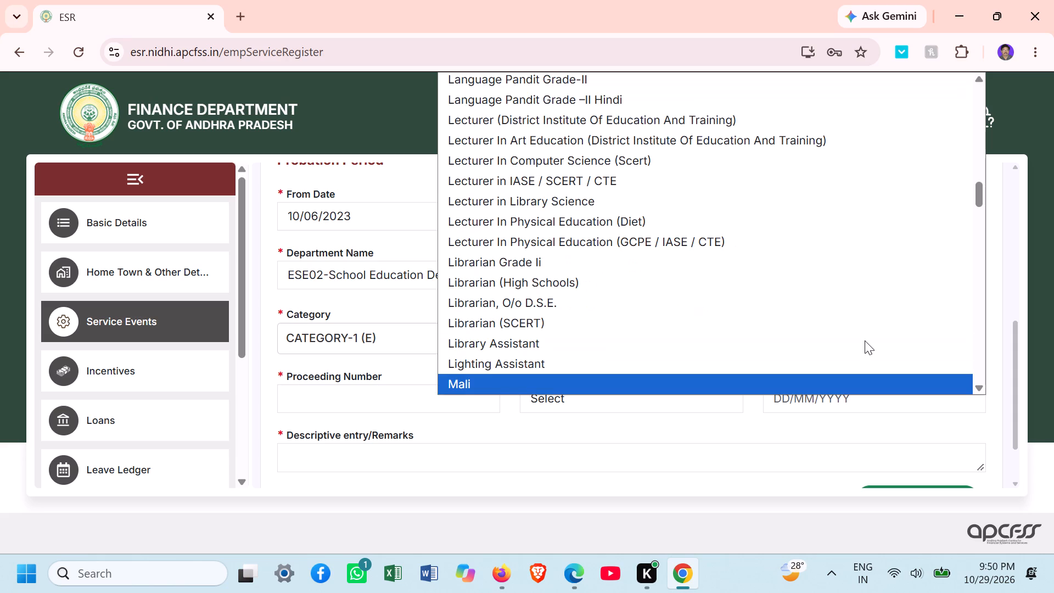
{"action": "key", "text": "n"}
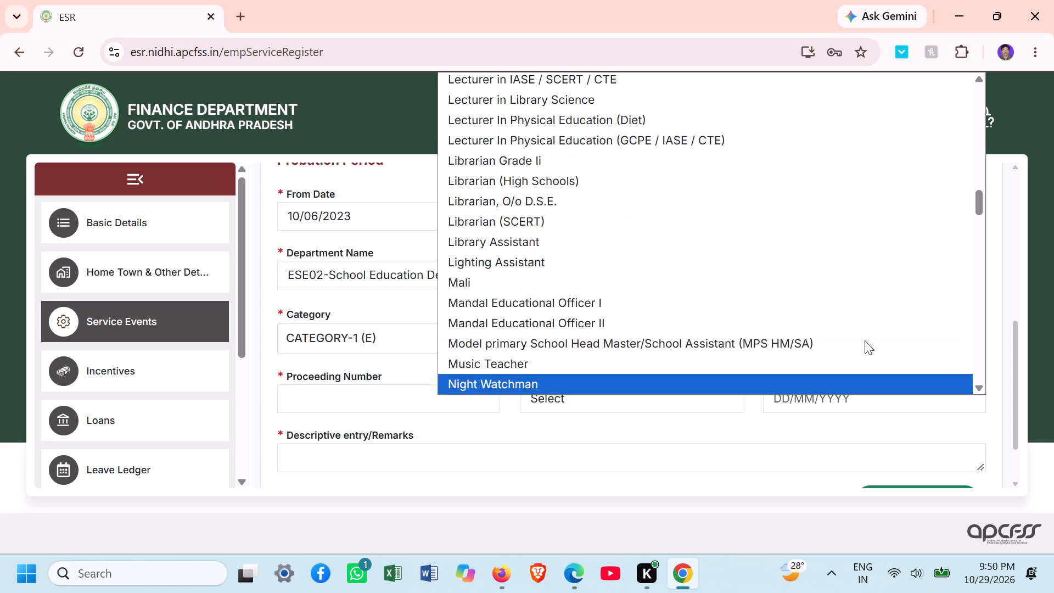
{"action": "left_click", "coordinate": [601, 298]}
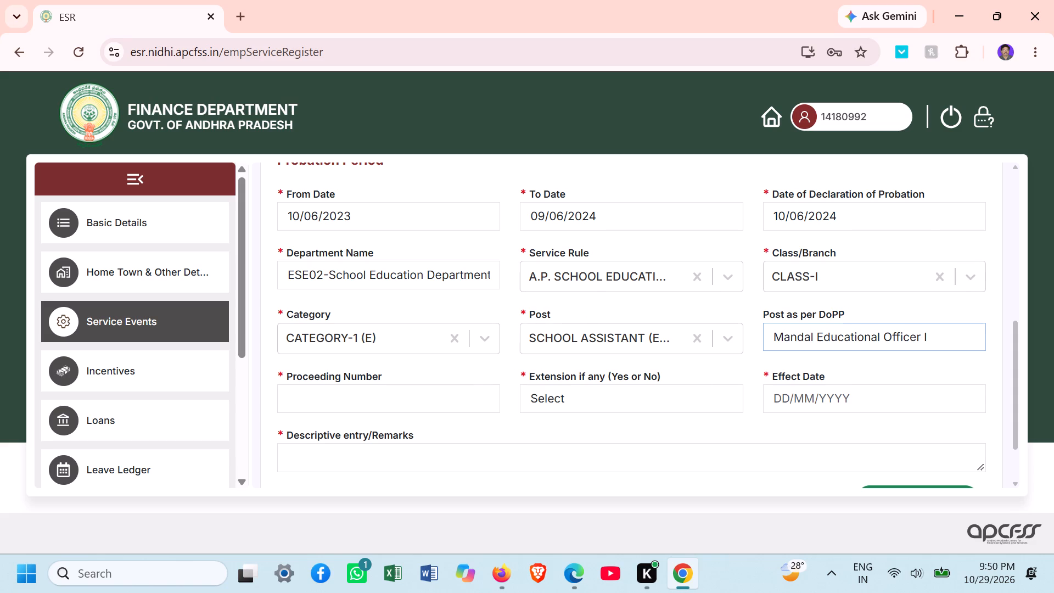
Set Extension if any (Yes or No) to No.
{"action": "left_click", "coordinate": [676, 408]}
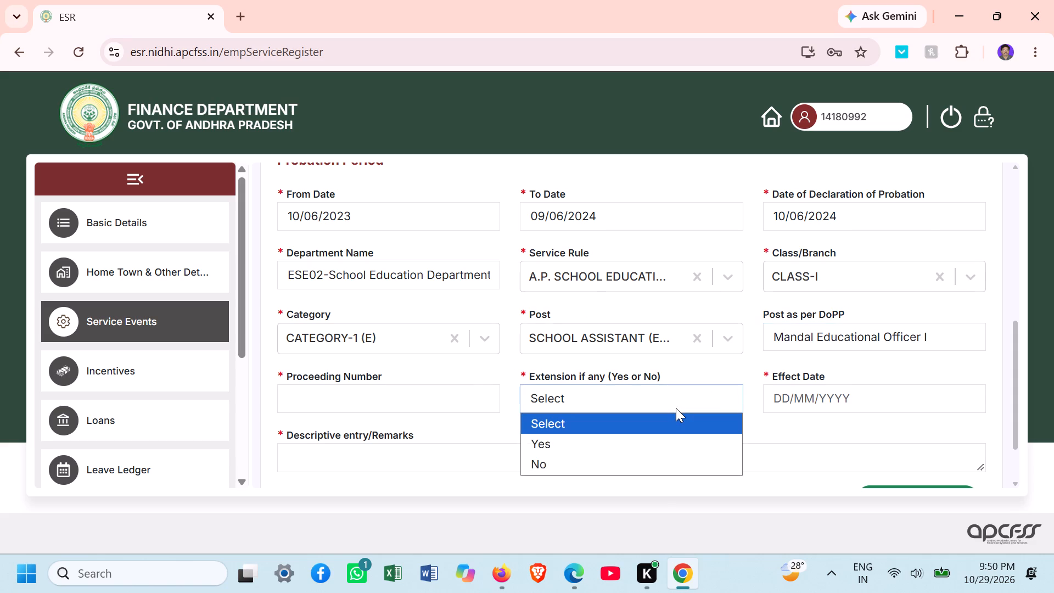
{"action": "left_click", "coordinate": [623, 466]}
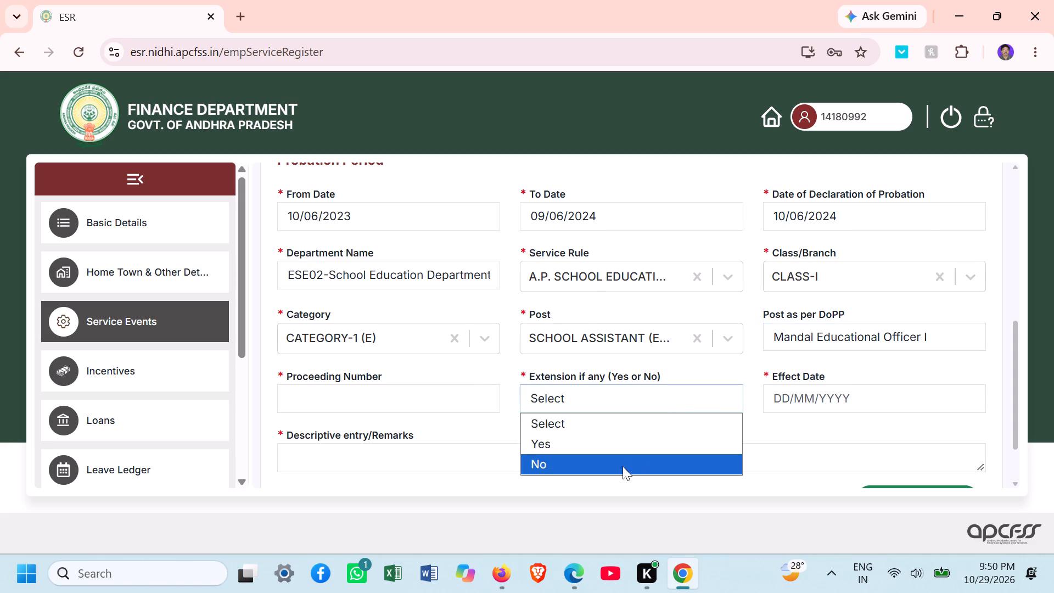
Set the Effect Date of the probation record to 10/06/2024.
{"action": "left_click", "coordinate": [815, 397]}
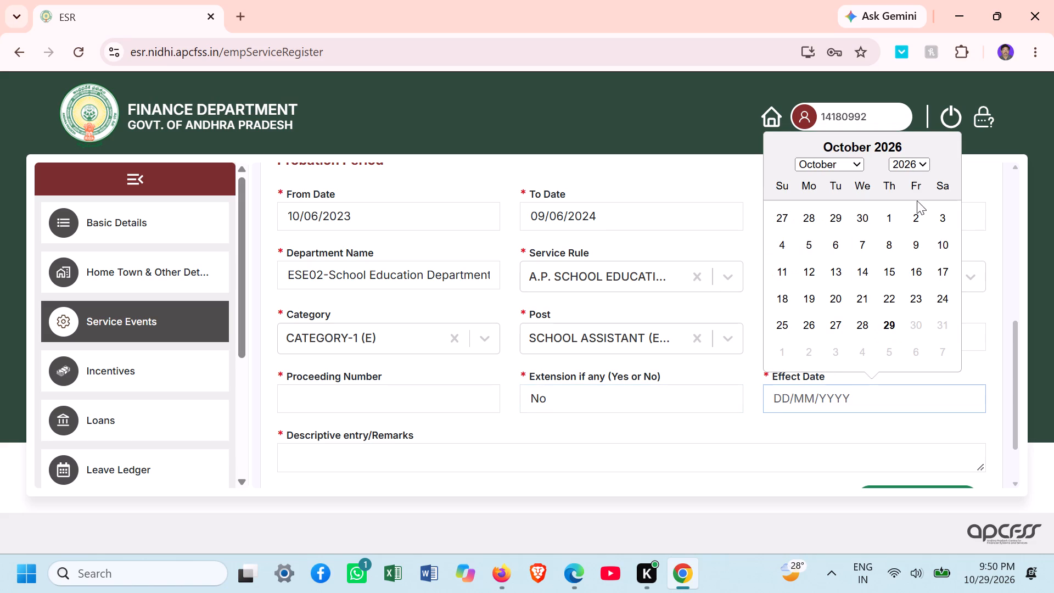
{"action": "left_click", "coordinate": [920, 165]}
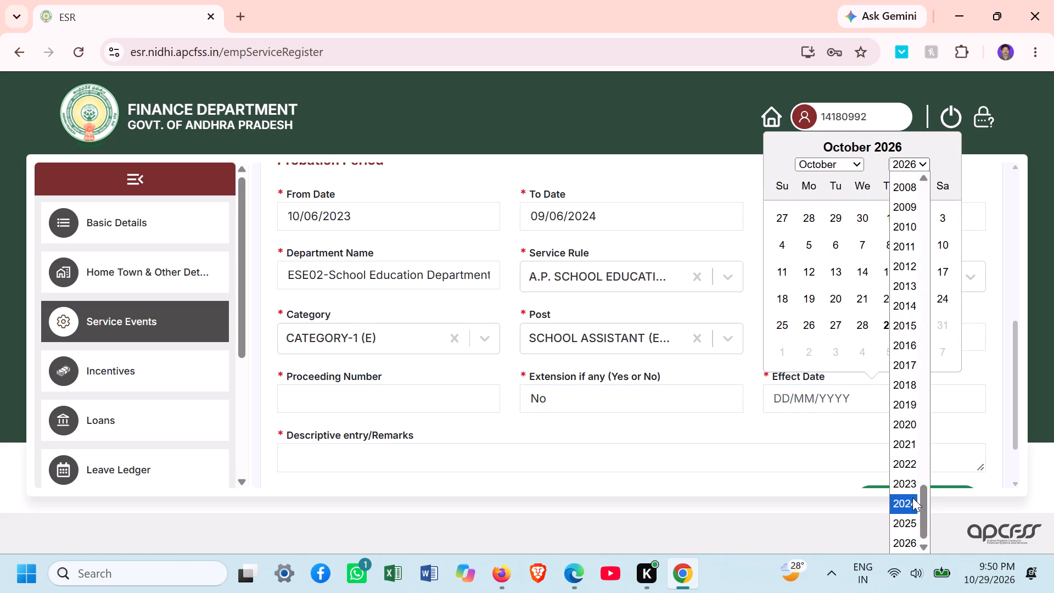
{"action": "left_click", "coordinate": [912, 501]}
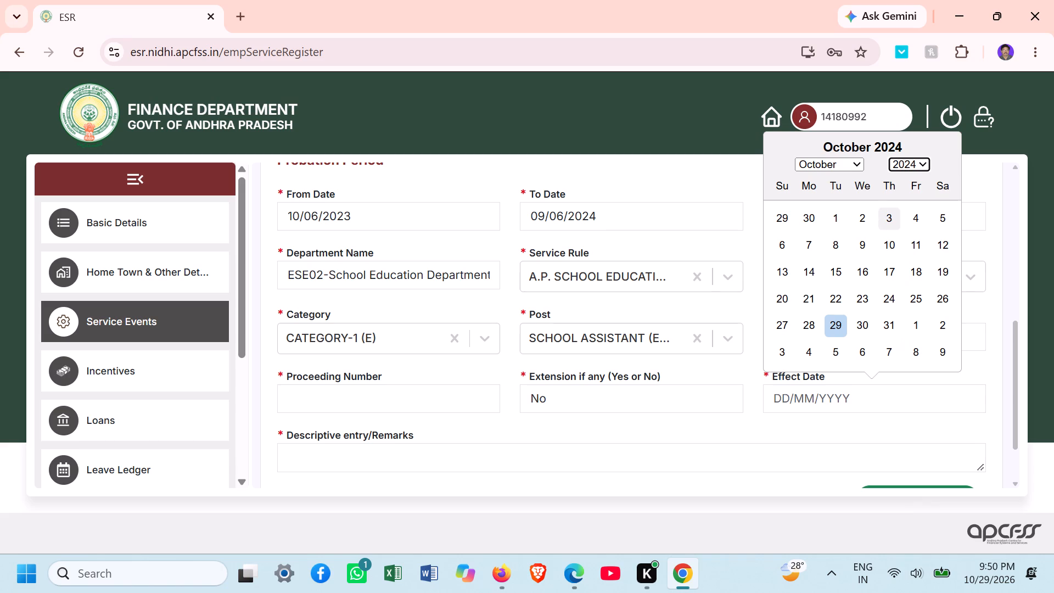
{"action": "left_click", "coordinate": [857, 166]}
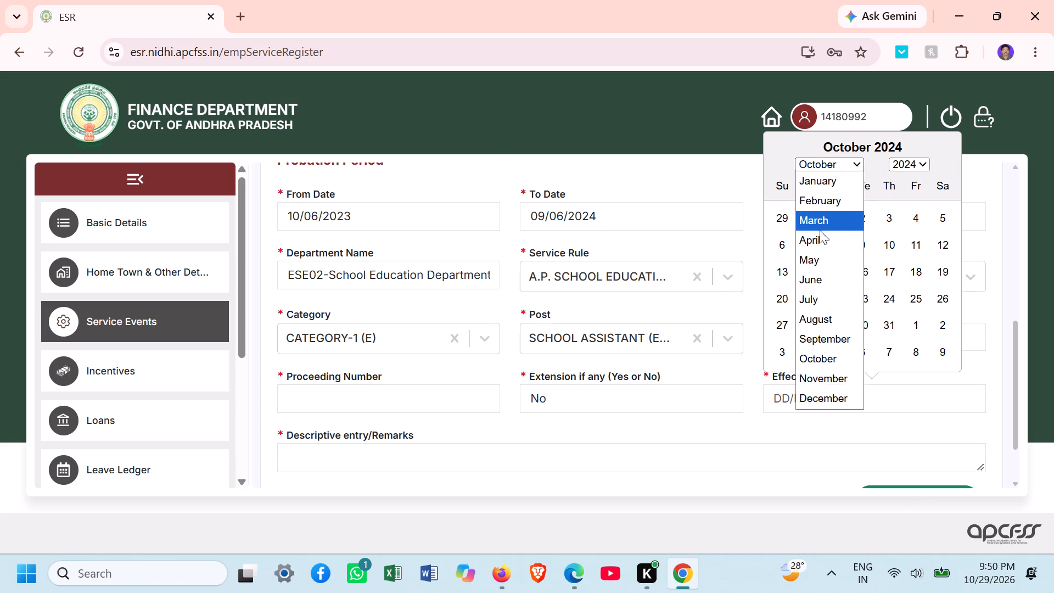
{"action": "left_click", "coordinate": [815, 275]}
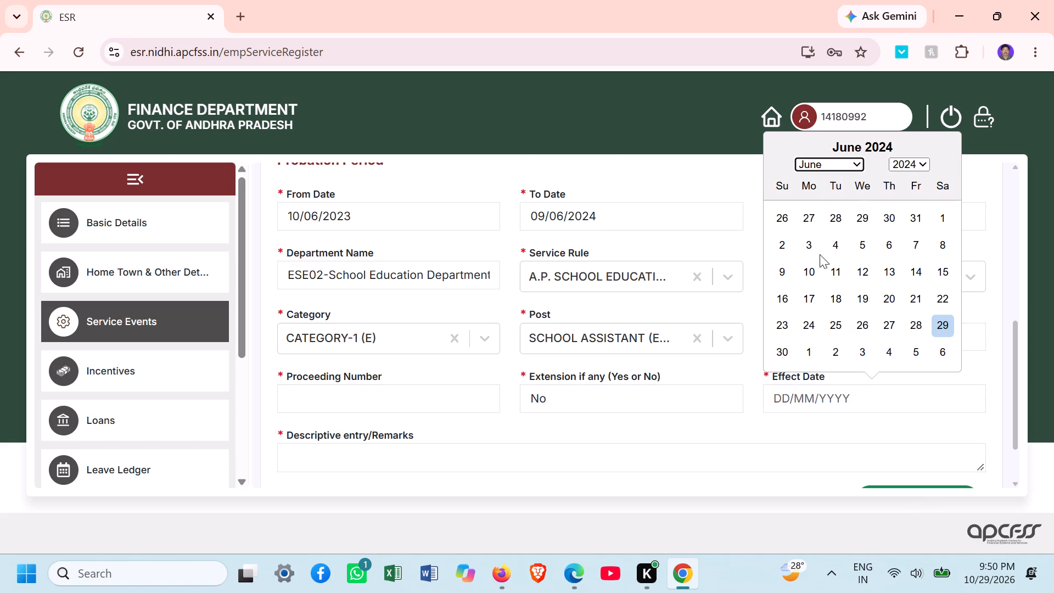
{"action": "left_click", "coordinate": [812, 266]}
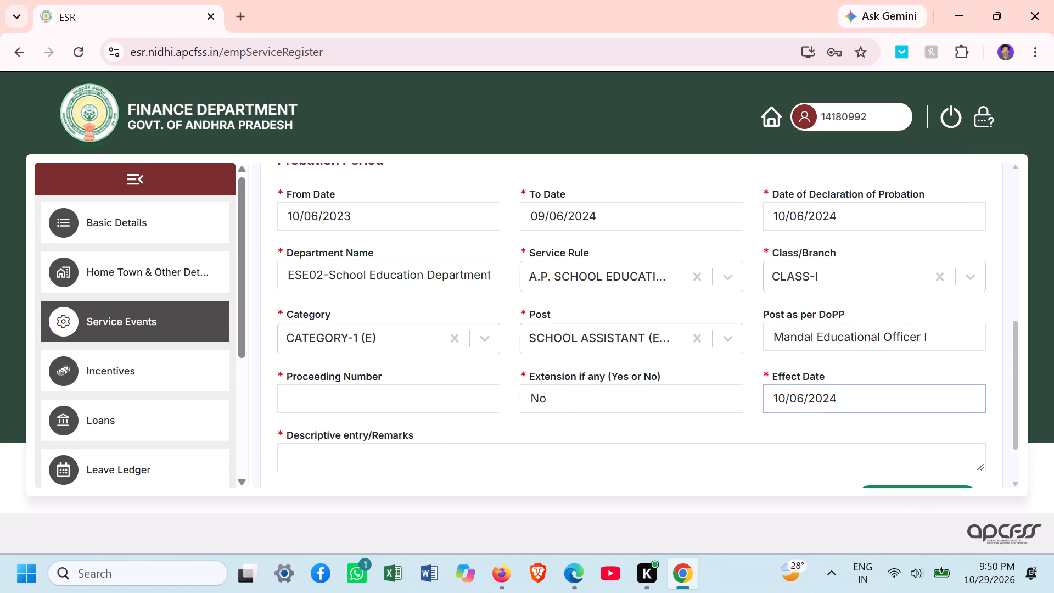
{"action": "left_click", "coordinate": [416, 399]}
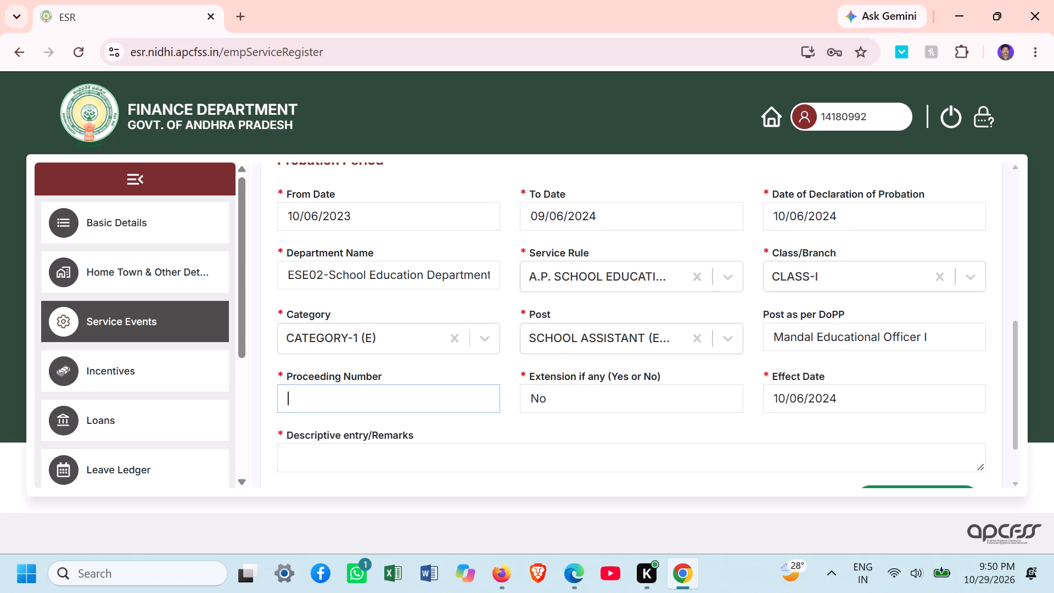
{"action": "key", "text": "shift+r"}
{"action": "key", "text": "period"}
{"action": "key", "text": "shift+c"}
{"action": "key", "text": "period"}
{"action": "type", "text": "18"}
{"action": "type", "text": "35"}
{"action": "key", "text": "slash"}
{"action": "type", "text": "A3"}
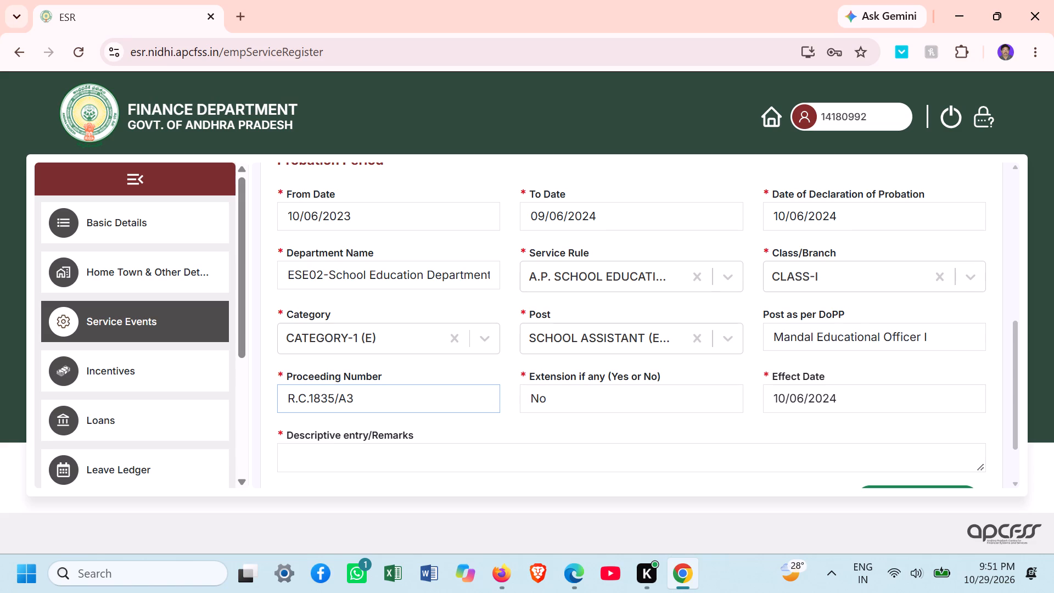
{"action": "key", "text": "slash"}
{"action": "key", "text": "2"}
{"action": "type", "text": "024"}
Enter null in Descriptive entry/Remarks, save the probation record and close the notice.
{"action": "left_click", "coordinate": [439, 456]}
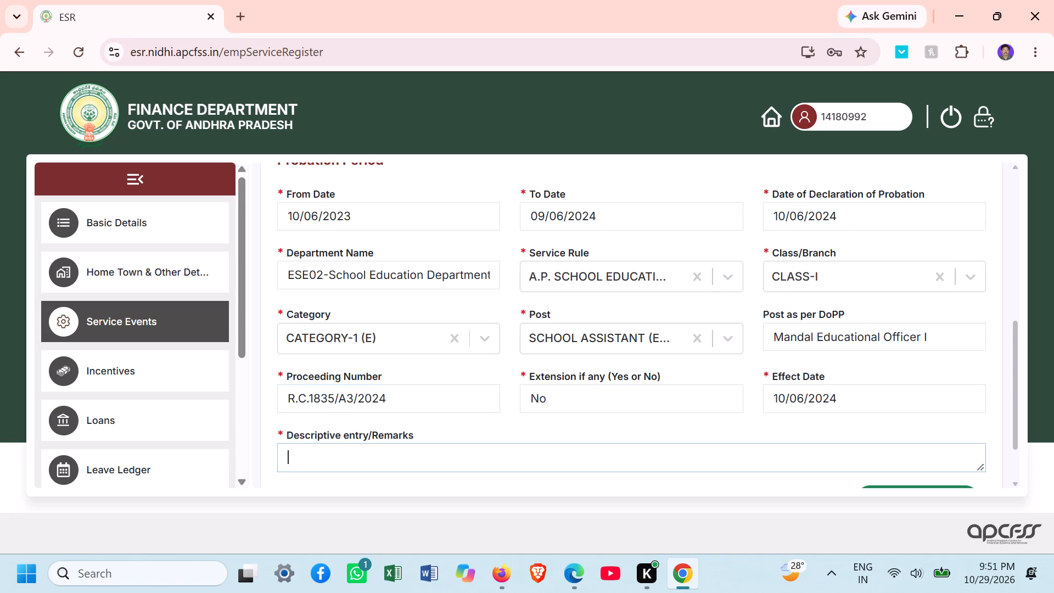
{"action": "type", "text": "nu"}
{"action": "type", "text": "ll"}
{"action": "triple_click", "coordinate": [1017, 482]}
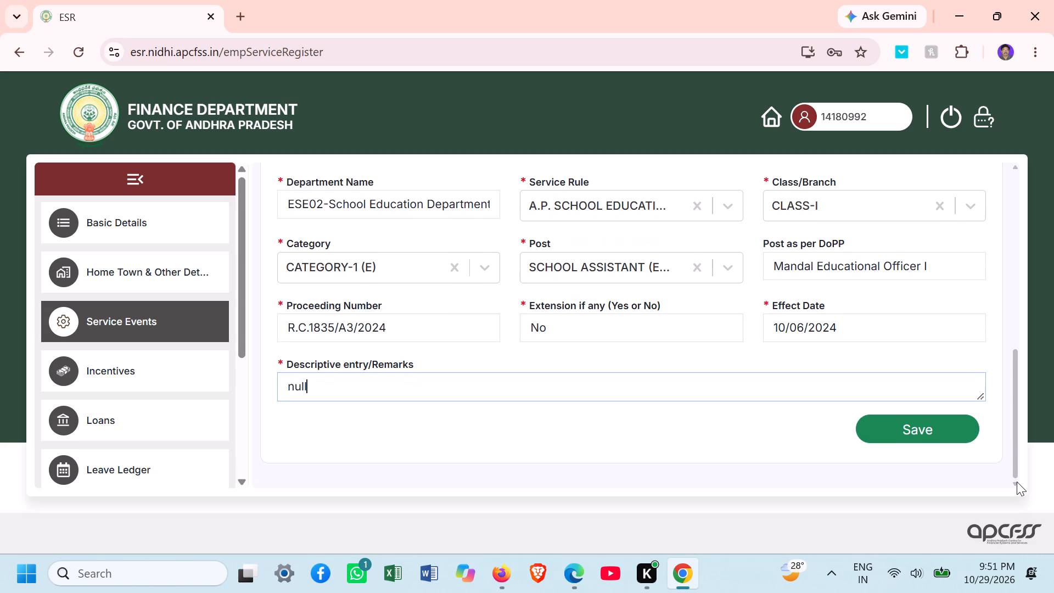
{"action": "left_click", "coordinate": [930, 422]}
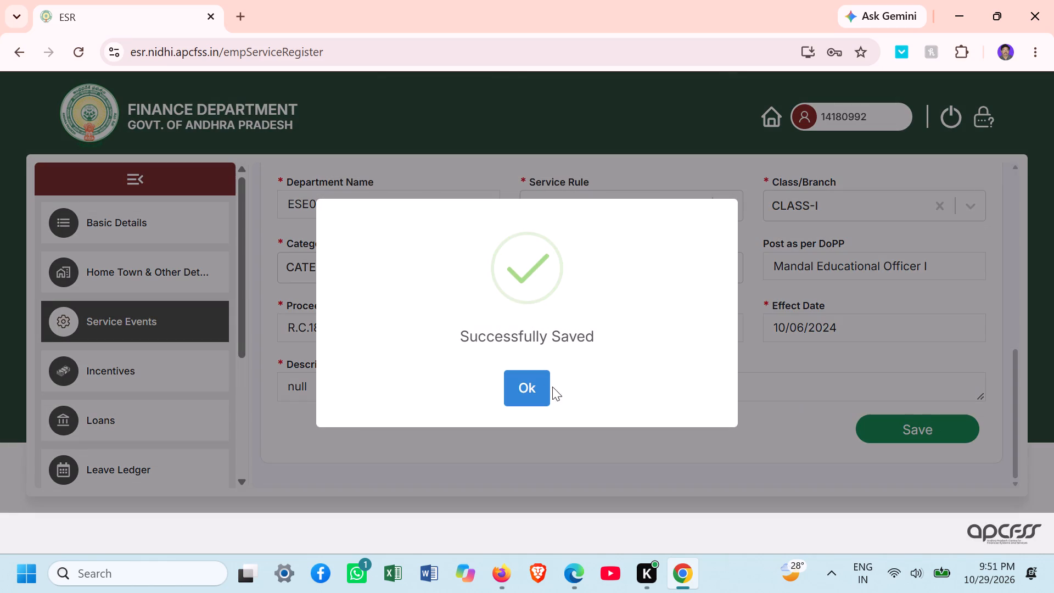
{"action": "left_click", "coordinate": [534, 379]}
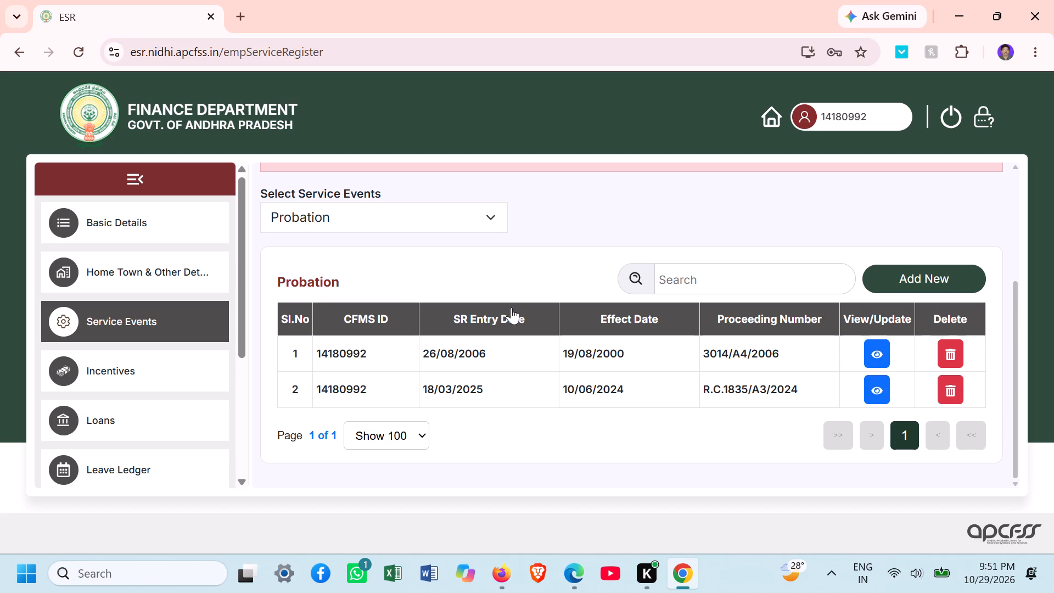
Switch the service event to EL Surrender and examine its surrender entries down to the end of the page.
{"action": "left_click", "coordinate": [488, 217]}
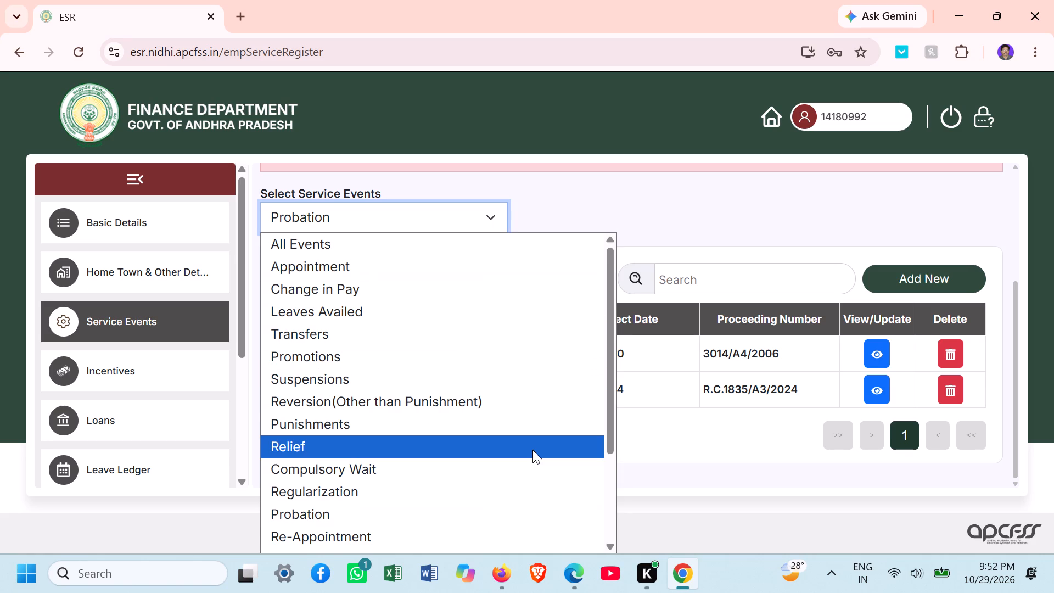
{"action": "left_click", "coordinate": [611, 545]}
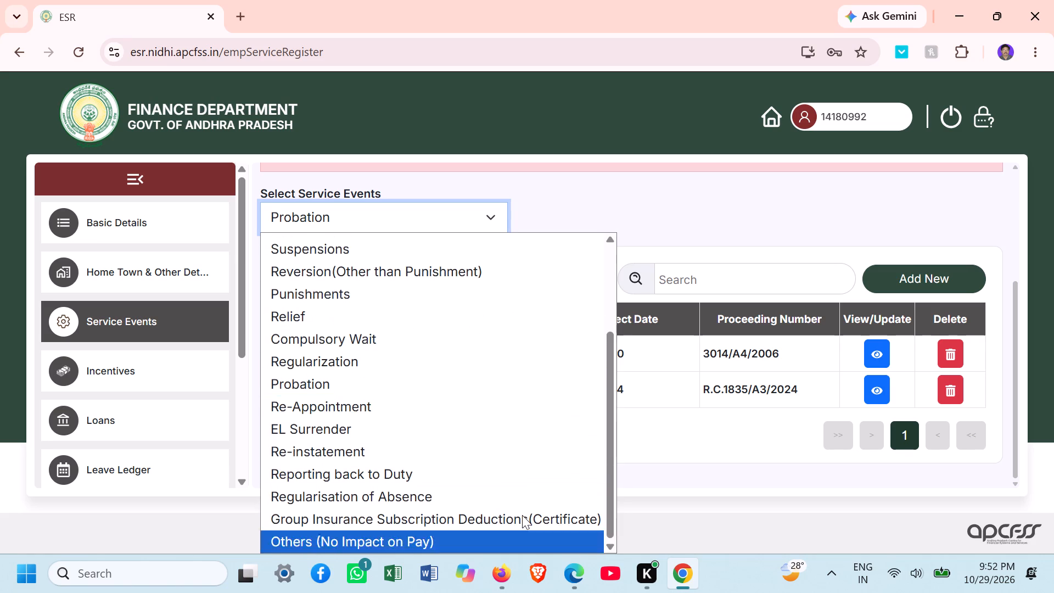
{"action": "left_click", "coordinate": [302, 428]}
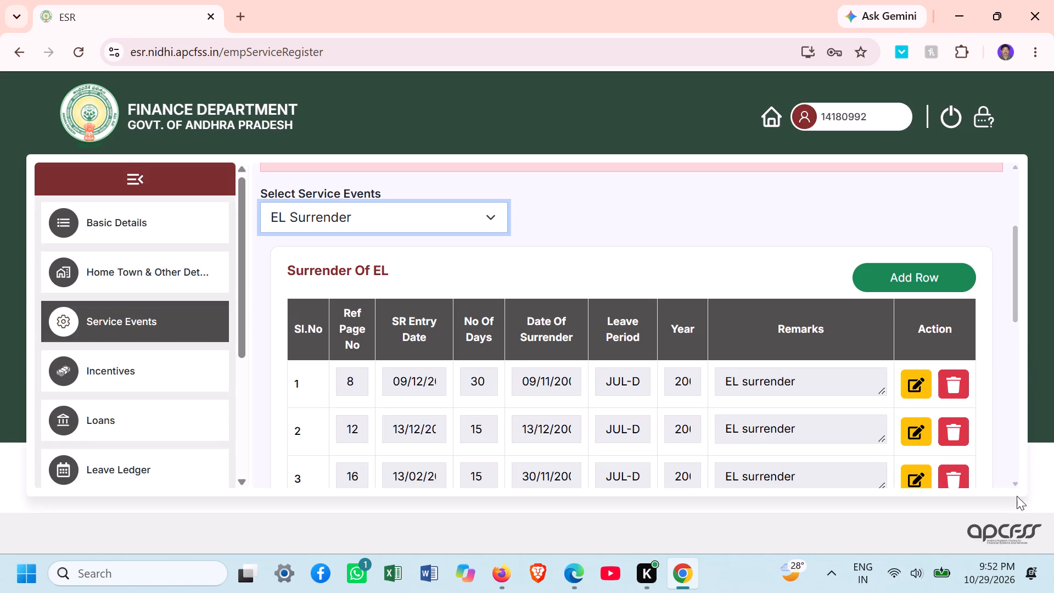
{"action": "left_click", "coordinate": [1013, 488]}
{"action": "double_click", "coordinate": [1013, 488]}
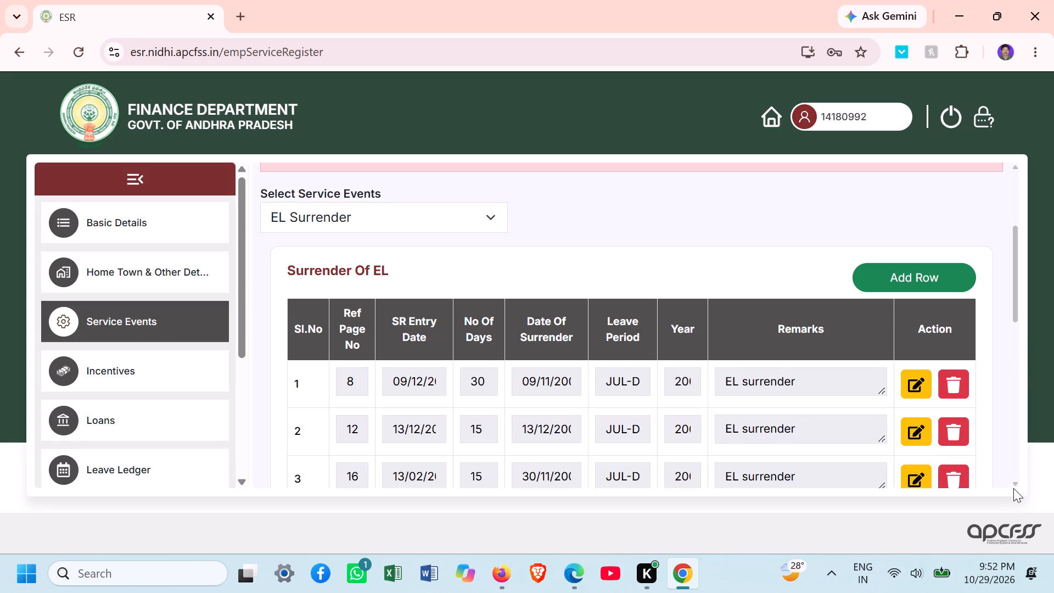
{"action": "left_click_drag", "start_coordinate": [1013, 488], "coordinate": [1013, 481]}
{"action": "left_click", "coordinate": [1013, 481]}
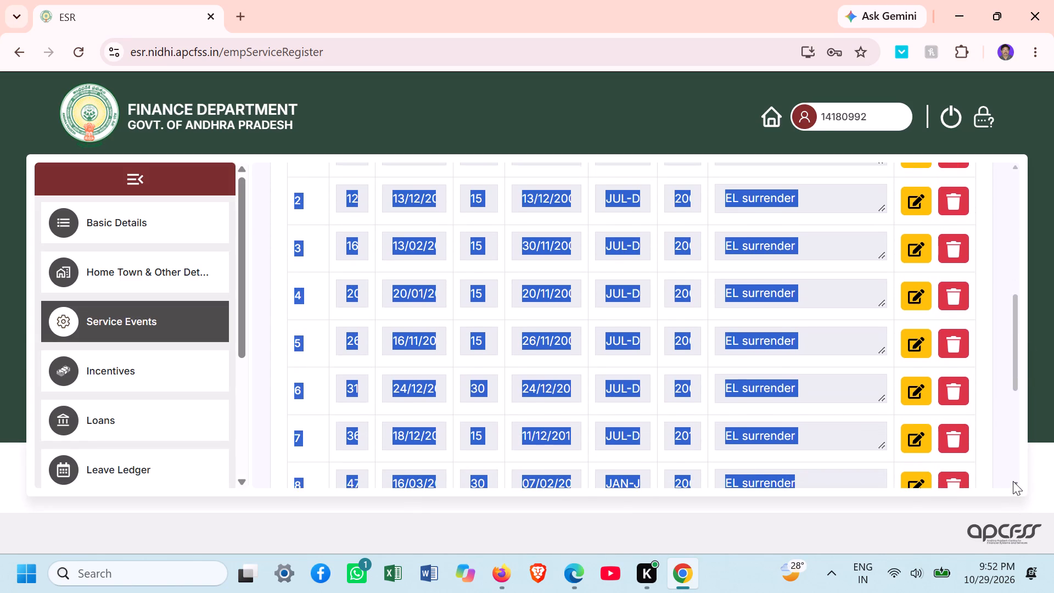
{"action": "left_click", "coordinate": [1013, 481]}
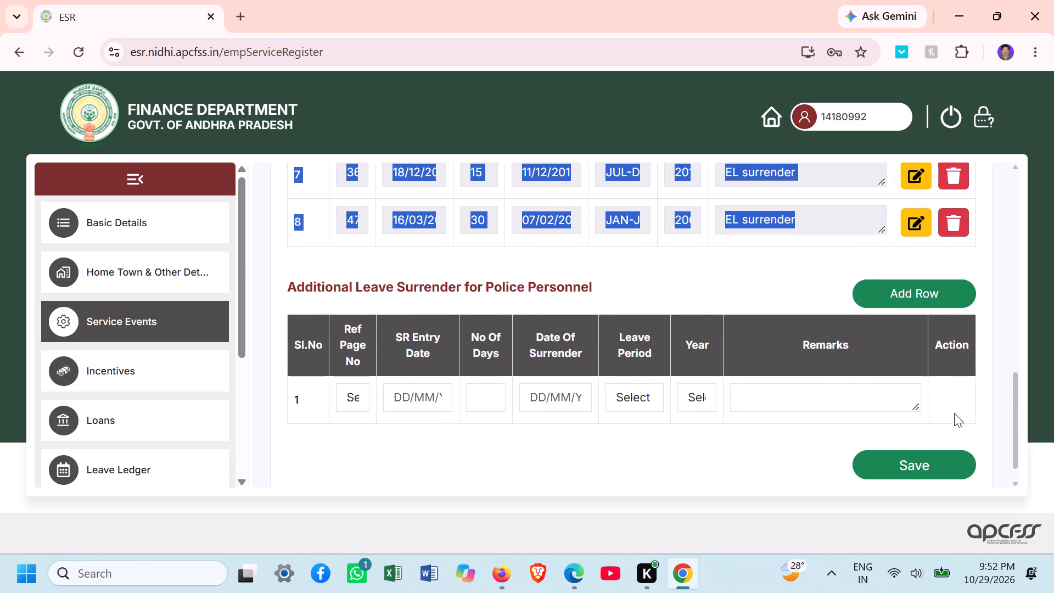
{"action": "left_click", "coordinate": [826, 274]}
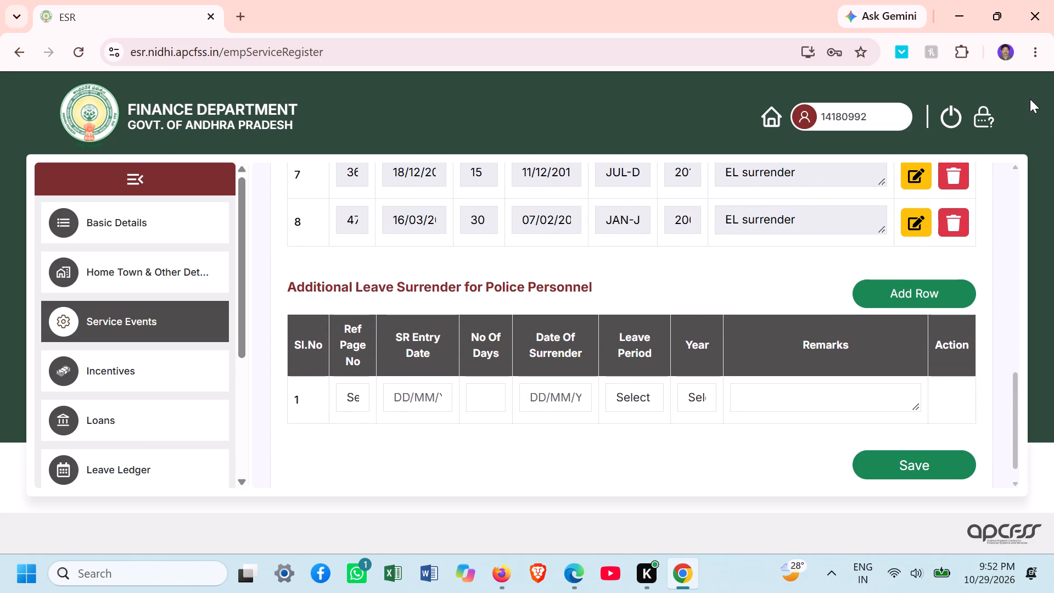
Switch the service event to Change in Pay and look through the full list of pay change entries.
{"action": "left_click", "coordinate": [1015, 172]}
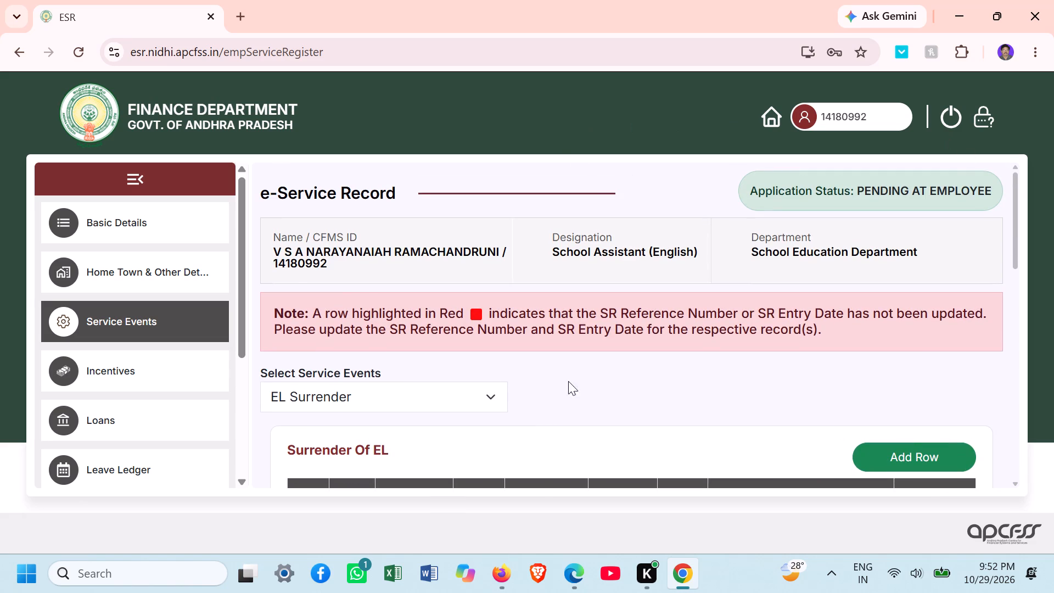
{"action": "left_click", "coordinate": [492, 400]}
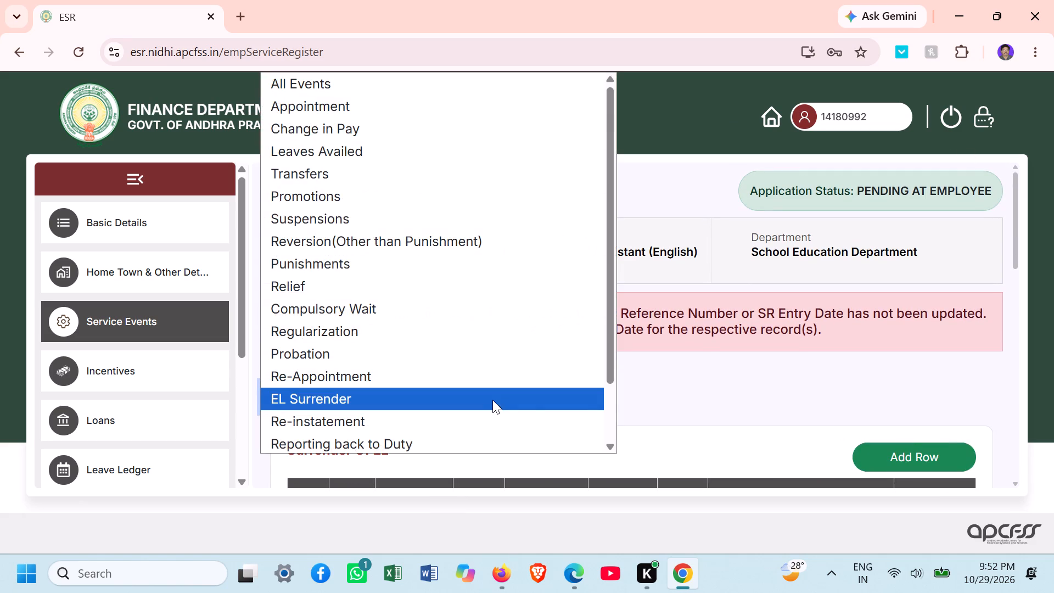
{"action": "left_click", "coordinate": [613, 442]}
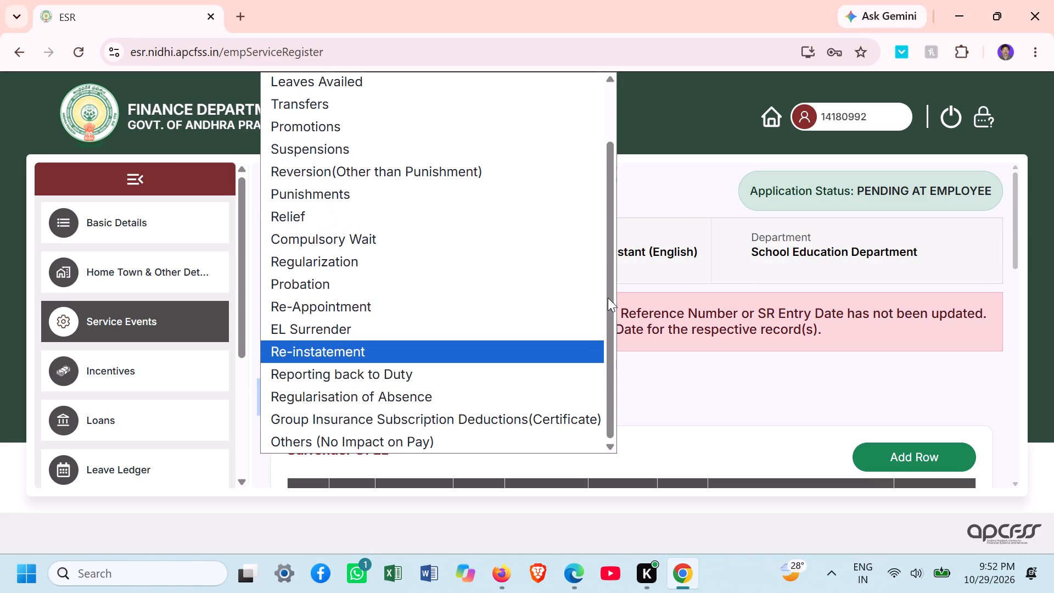
{"action": "left_click", "coordinate": [611, 75]}
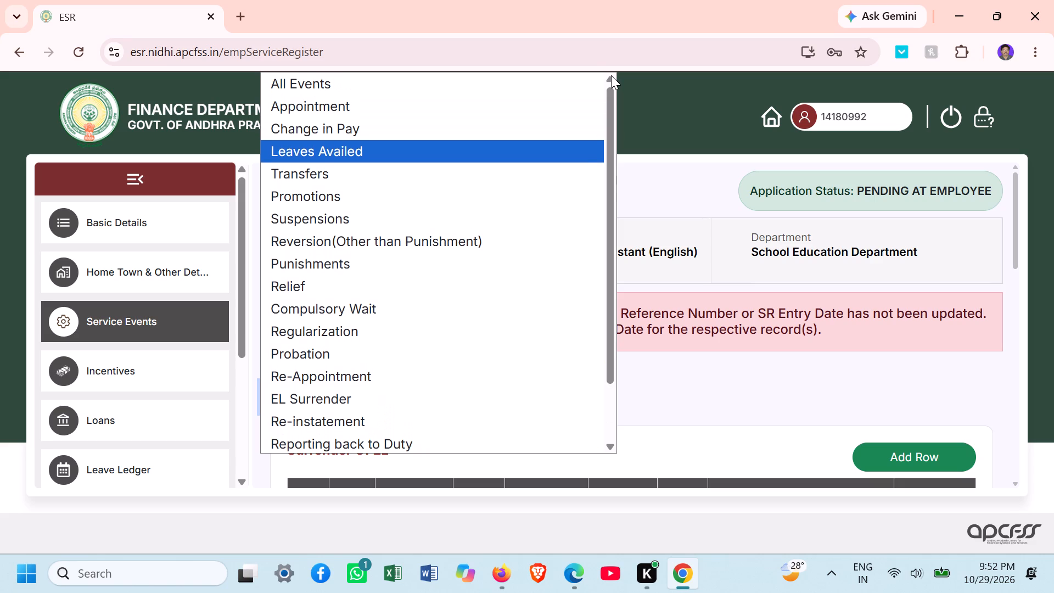
{"action": "left_click", "coordinate": [394, 131]}
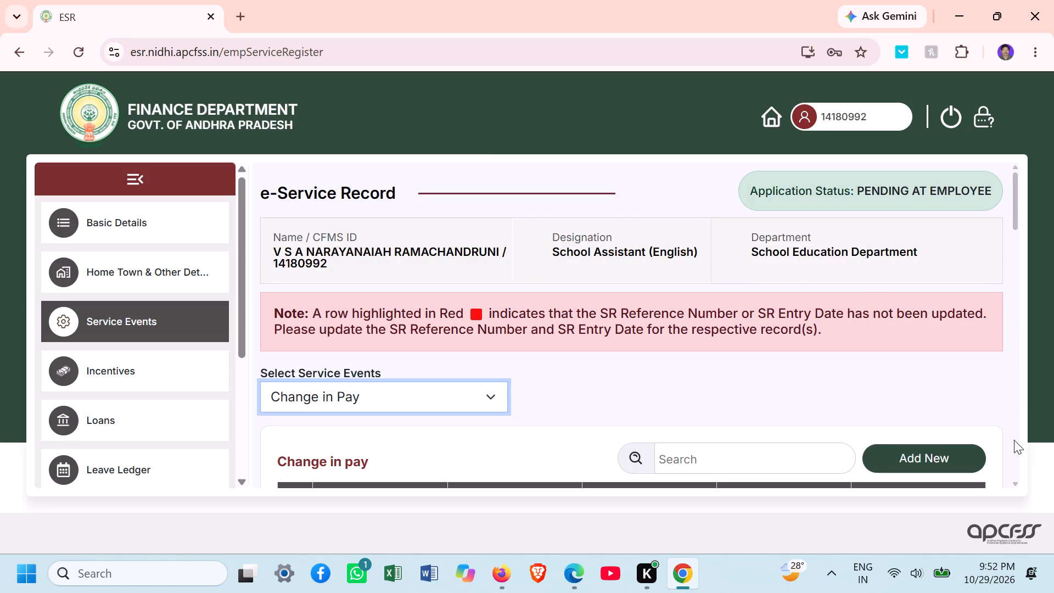
{"action": "left_click", "coordinate": [1011, 482]}
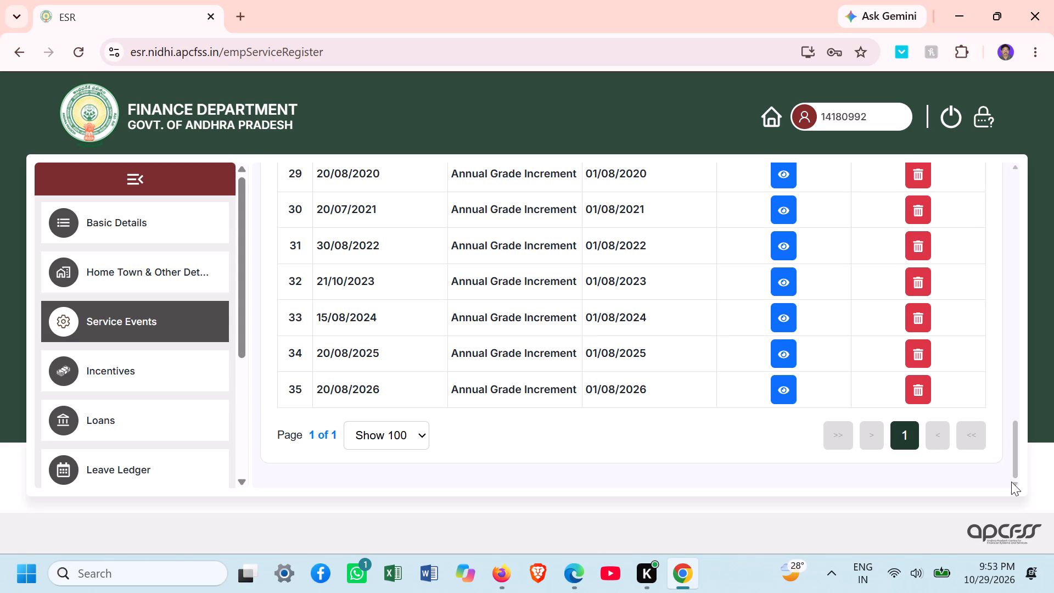
{"action": "left_click", "coordinate": [1013, 164]}
{"action": "left_click", "coordinate": [1012, 162]}
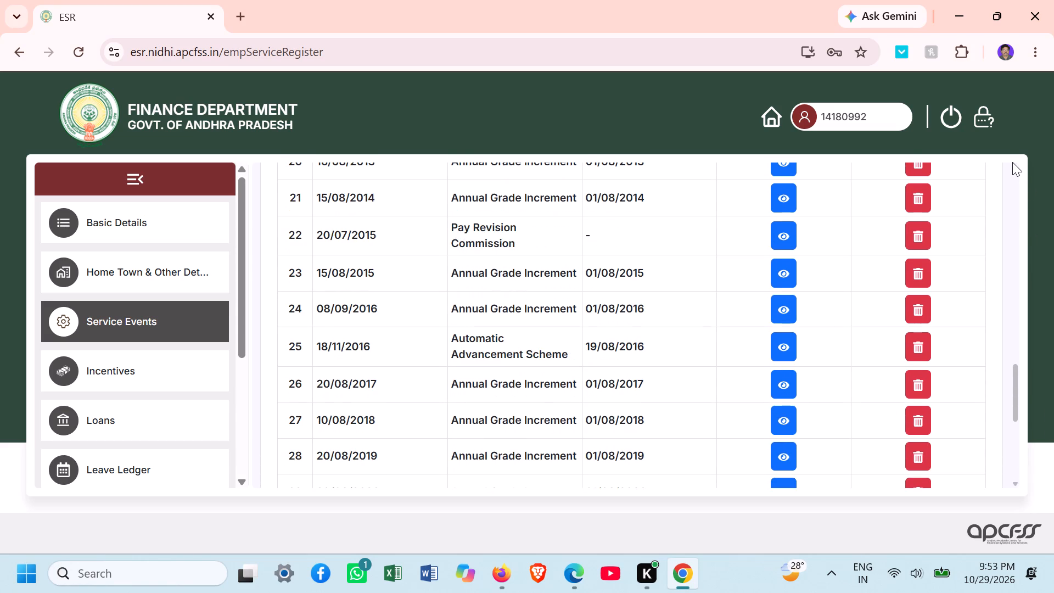
{"action": "left_click_drag", "start_coordinate": [1012, 162], "coordinate": [1013, 169]}
{"action": "left_click_drag", "start_coordinate": [1013, 169], "coordinate": [1013, 113]}
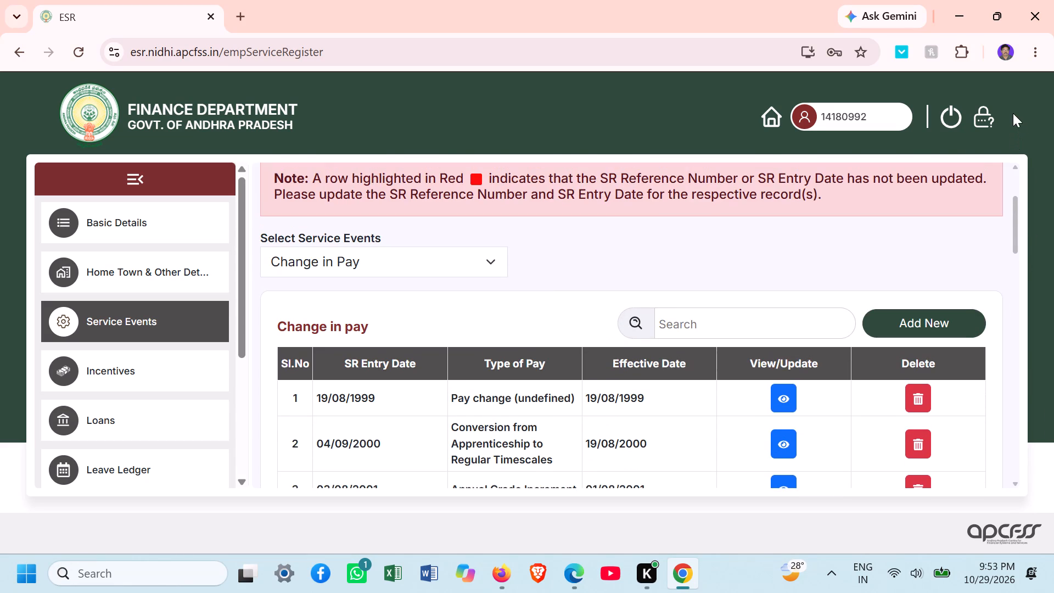
Open the choice of service events from the Change in Pay page.
{"action": "left_click", "coordinate": [485, 259]}
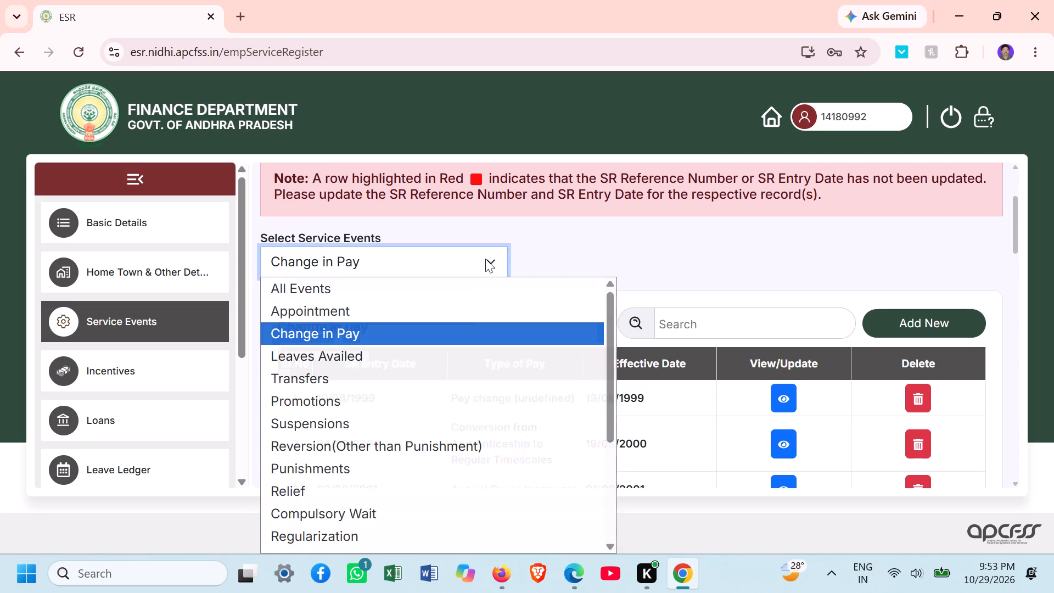
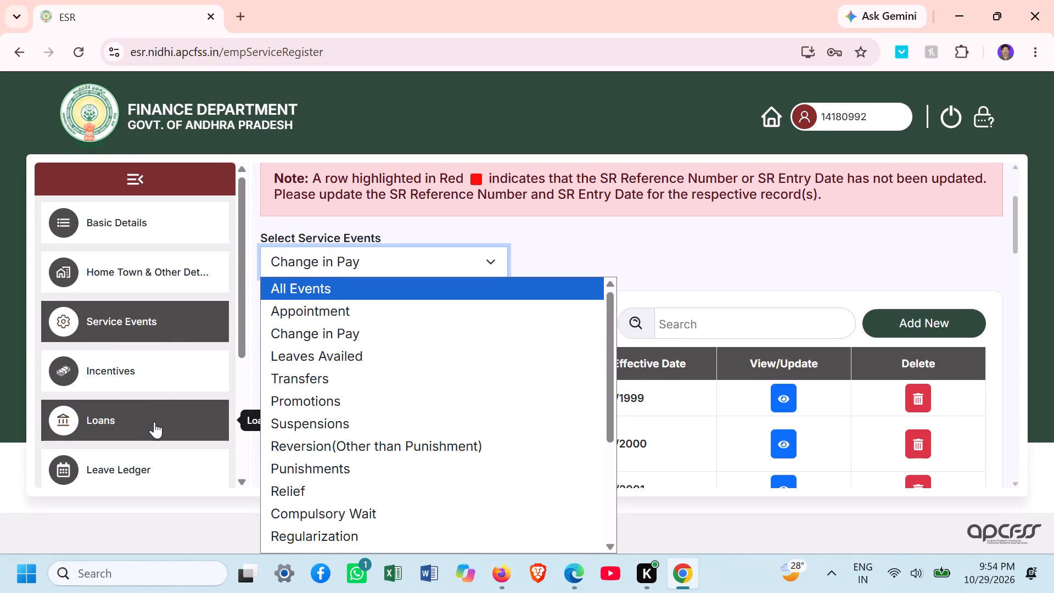
Go to the Leave Ledger section and choose EL as the ledger to show.
{"action": "left_click", "coordinate": [164, 461]}
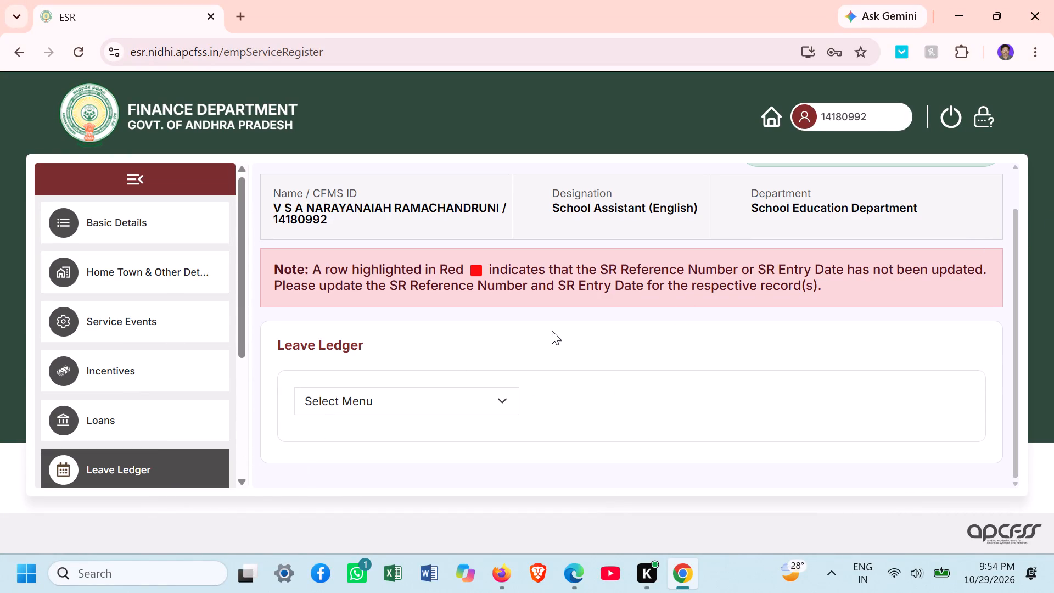
{"action": "left_click", "coordinate": [505, 401]}
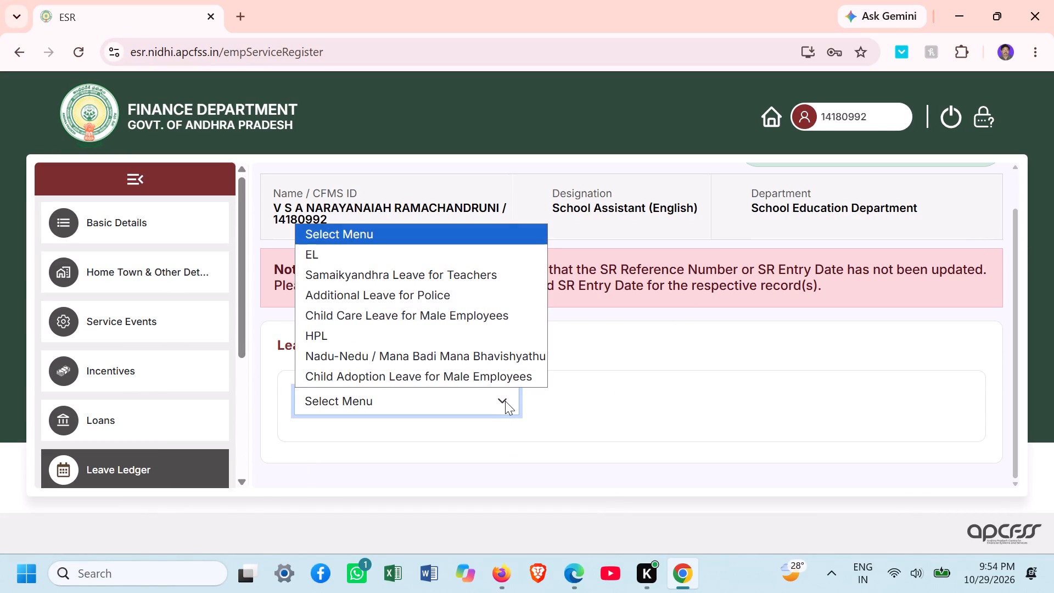
{"action": "left_click", "coordinate": [430, 261]}
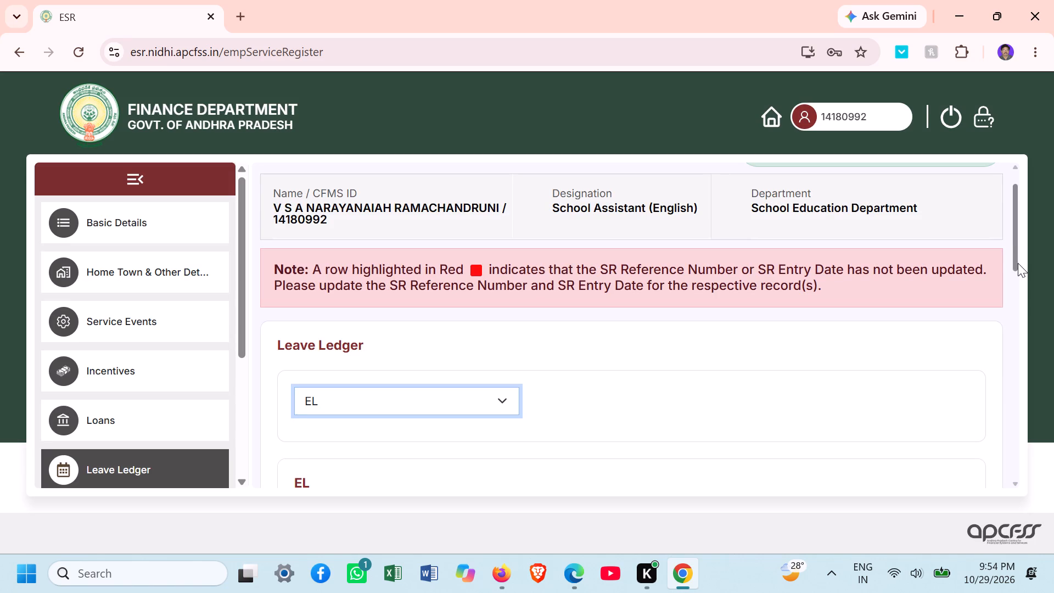
Examine the EL ledger's half-yearly rows down to the end of the first page and return to the table's start.
{"action": "left_click_drag", "start_coordinate": [1019, 265], "coordinate": [1018, 273]}
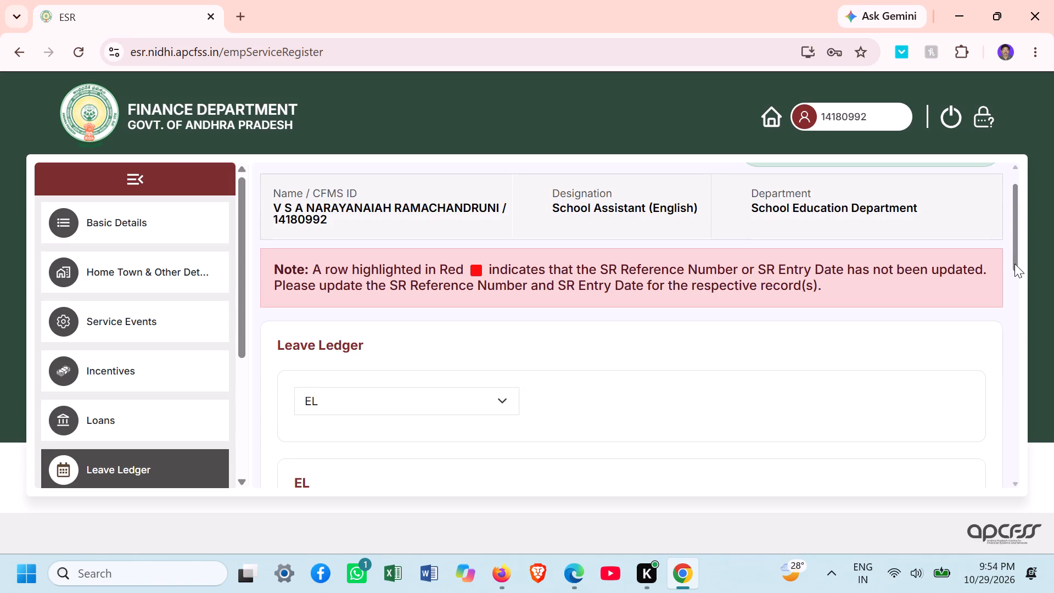
{"action": "left_click_drag", "start_coordinate": [1014, 261], "coordinate": [1014, 318]}
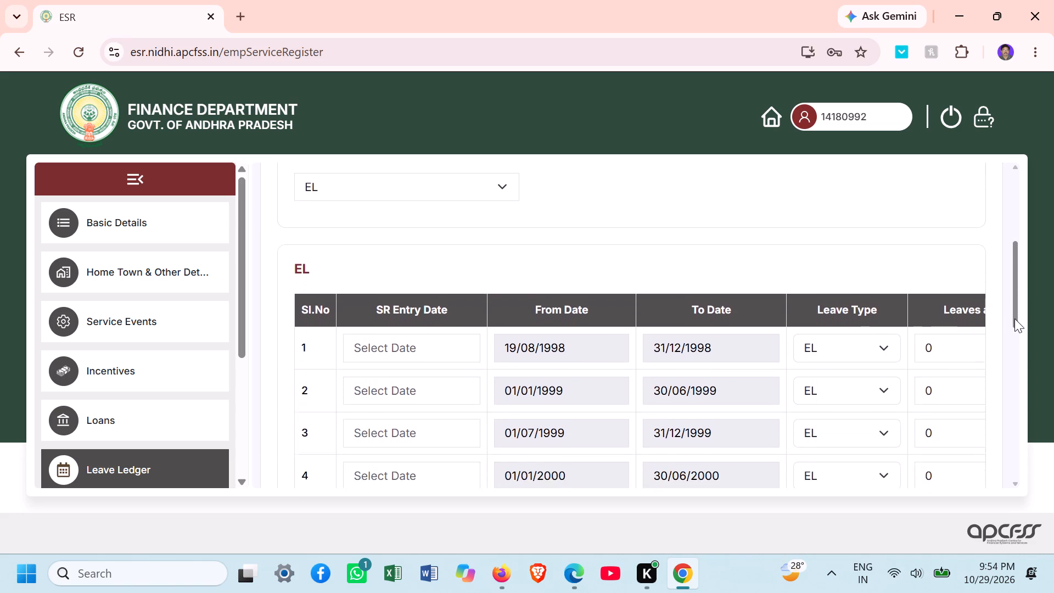
{"action": "left_click_drag", "start_coordinate": [1014, 318], "coordinate": [1017, 357]}
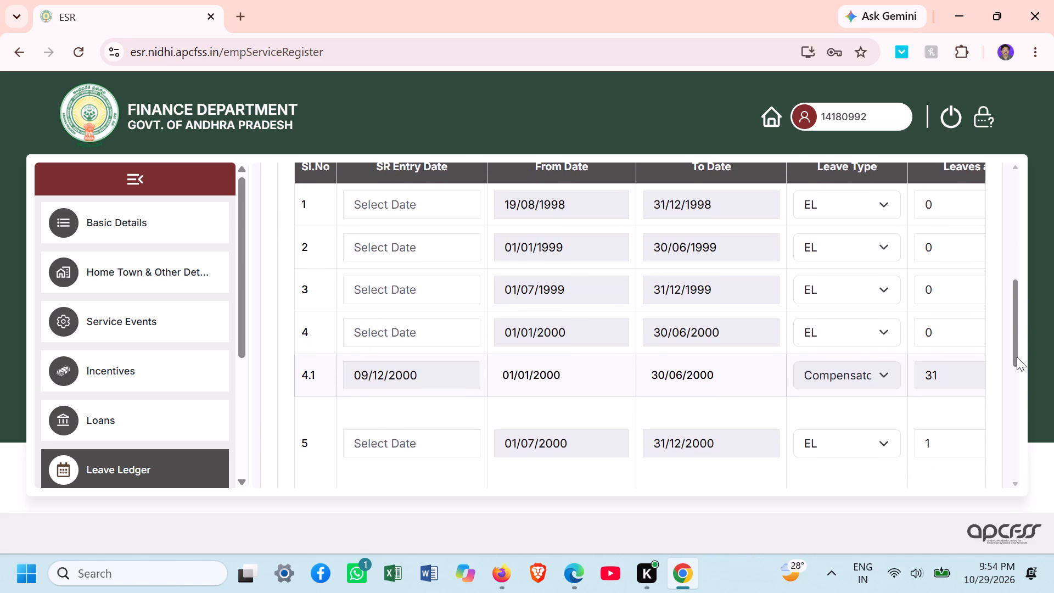
{"action": "left_click_drag", "start_coordinate": [1017, 357], "coordinate": [1018, 357]}
{"action": "key", "text": "ctrl+minus"}
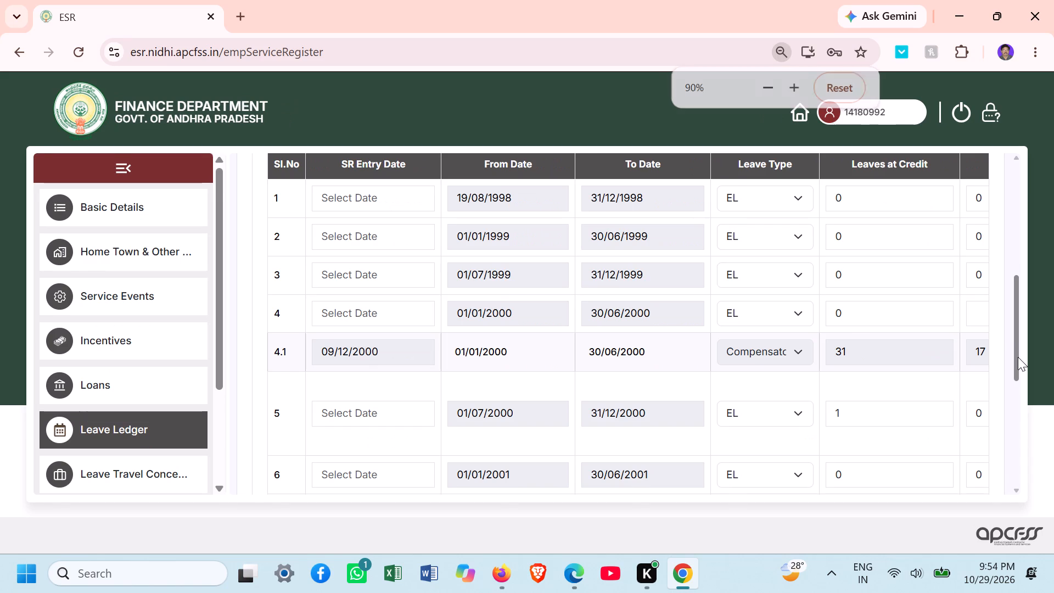
{"action": "key", "text": "ctrl+minus"}
{"action": "key", "text": "ctrl+equal"}
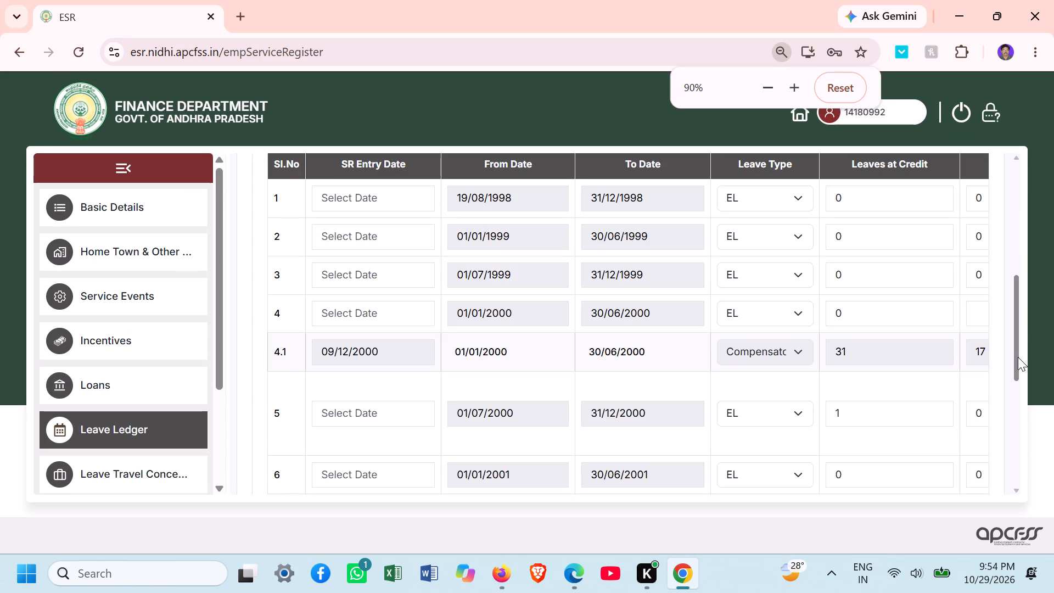
{"action": "key", "text": "ctrl+equal"}
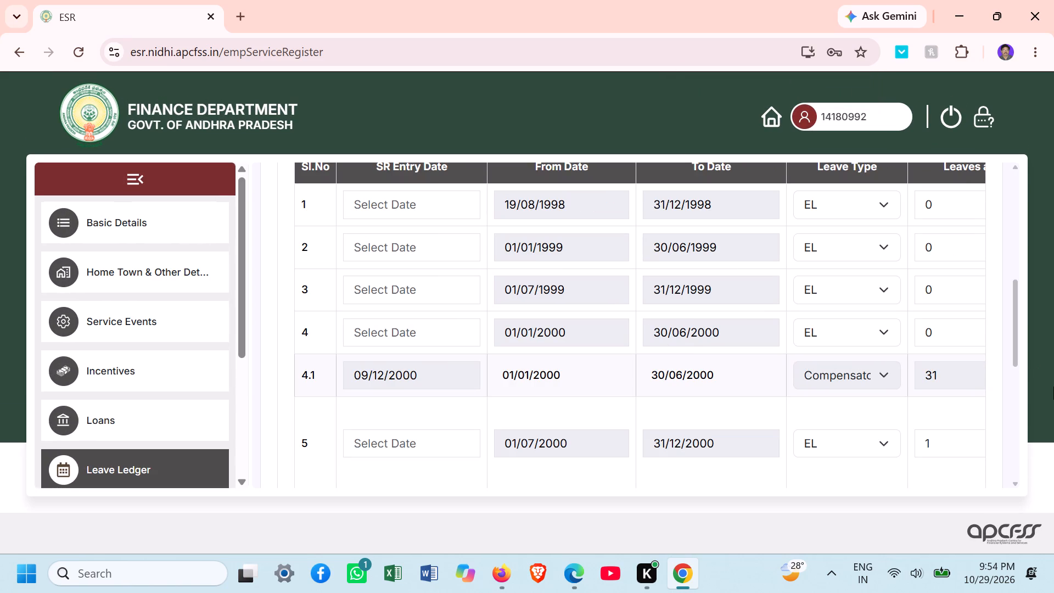
{"action": "left_click_drag", "start_coordinate": [1016, 350], "coordinate": [1011, 311]}
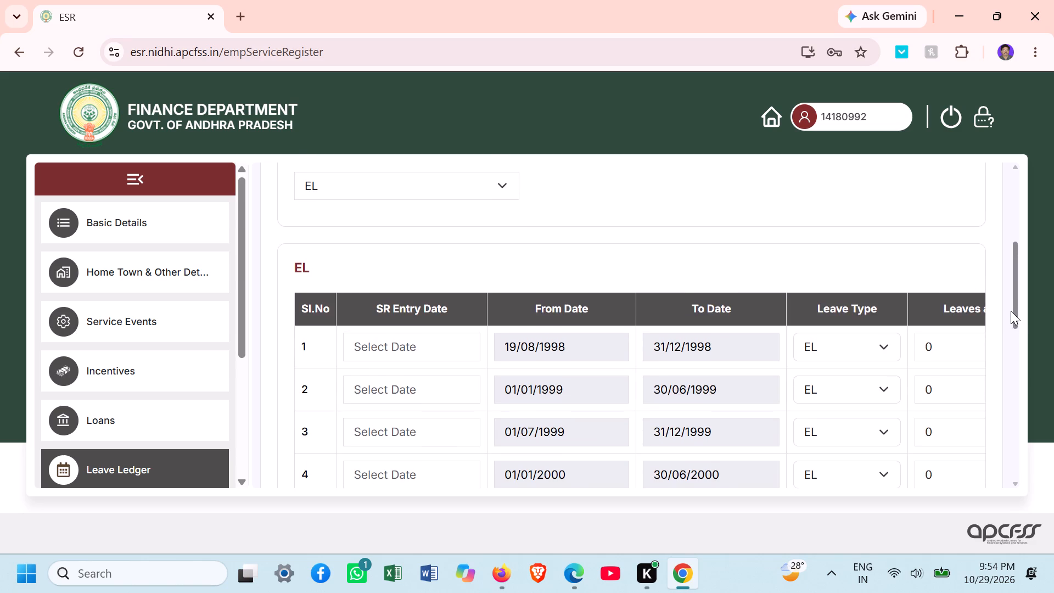
{"action": "left_click_drag", "start_coordinate": [1011, 311], "coordinate": [1010, 330]}
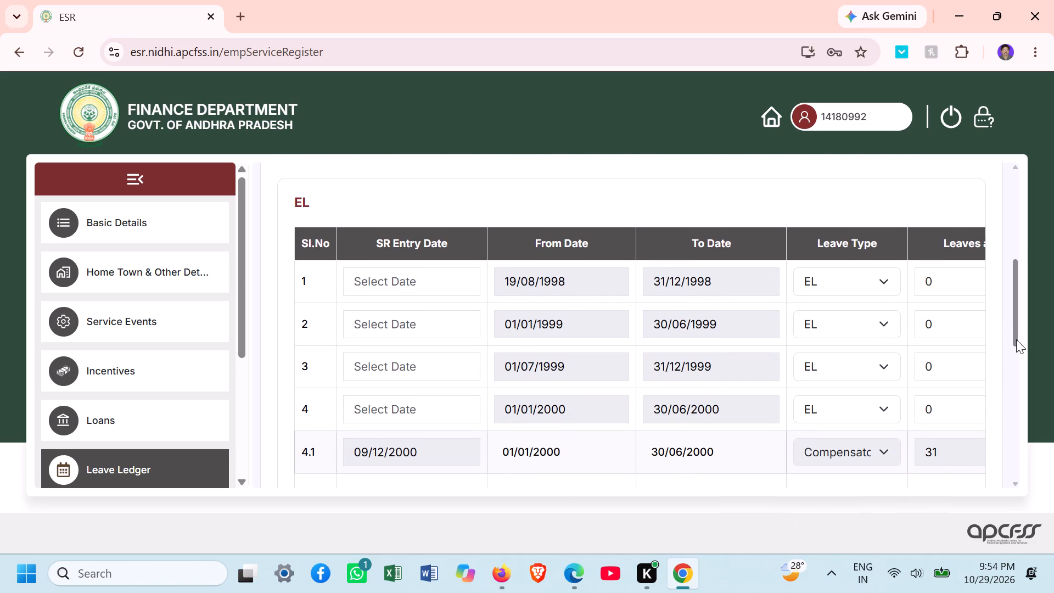
{"action": "left_click_drag", "start_coordinate": [1017, 332], "coordinate": [1017, 342]}
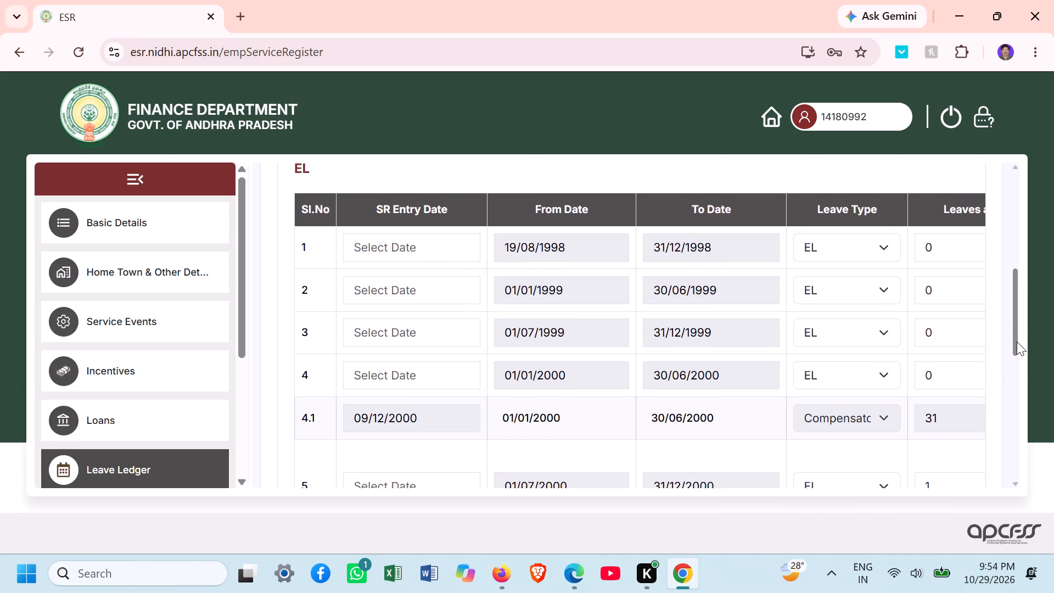
{"action": "left_click_drag", "start_coordinate": [1017, 342], "coordinate": [1018, 474]}
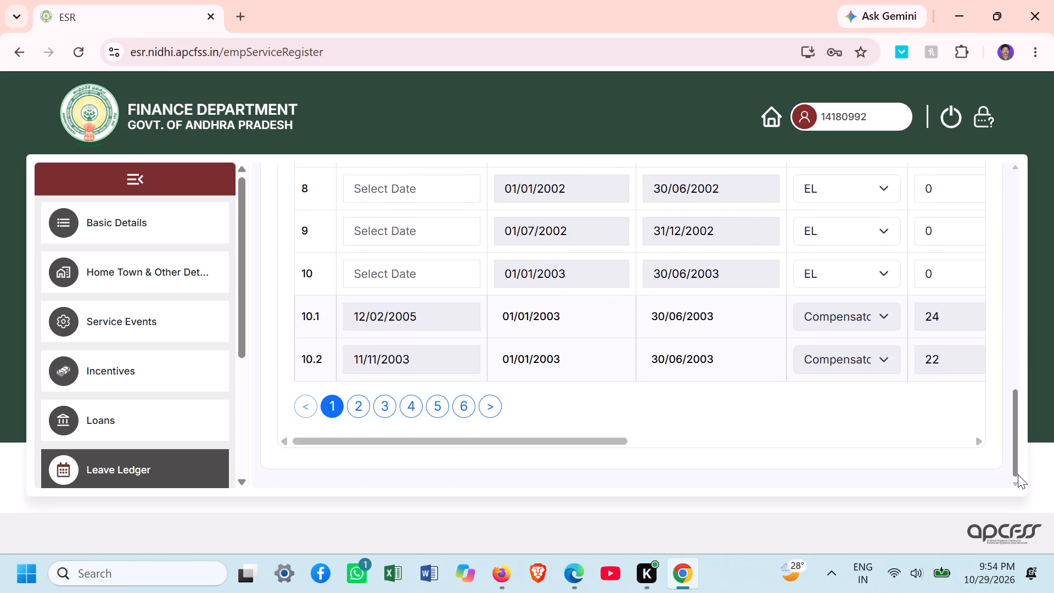
{"action": "left_click_drag", "start_coordinate": [1018, 474], "coordinate": [1008, 310]}
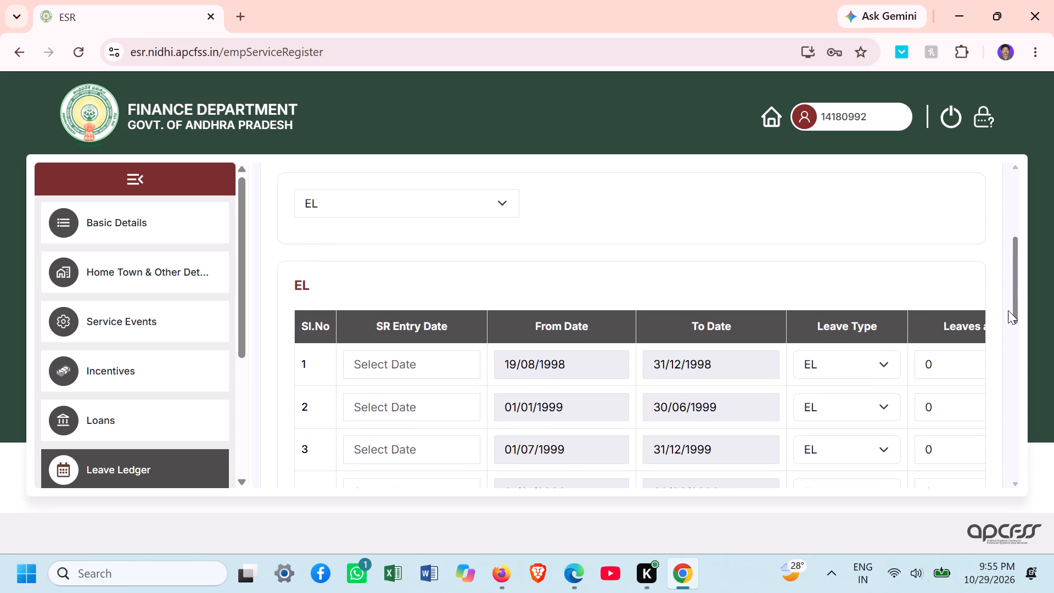
{"action": "left_click_drag", "start_coordinate": [1008, 310], "coordinate": [1009, 329]}
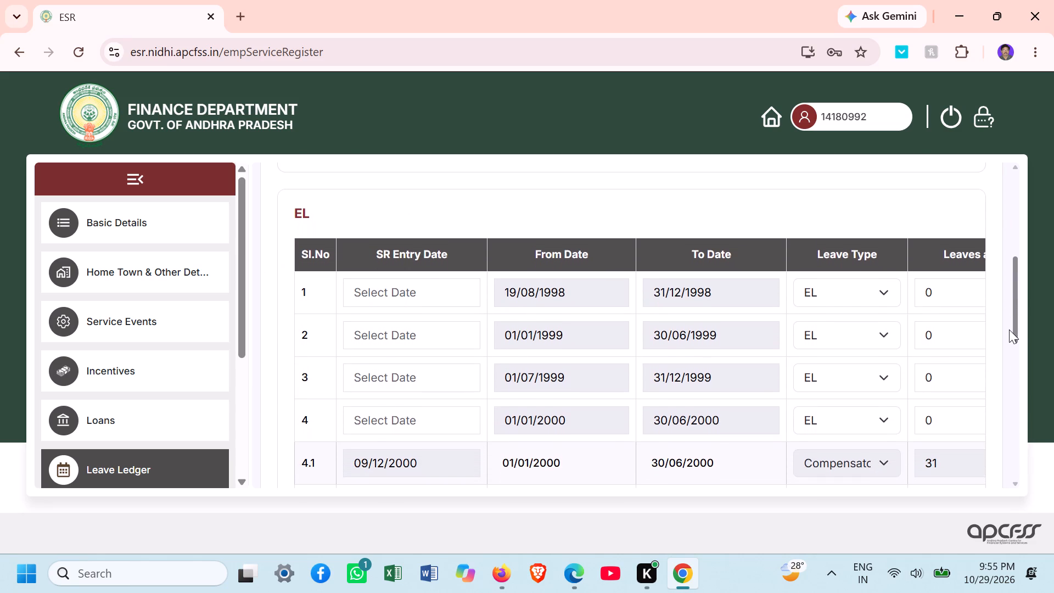
{"action": "left_click_drag", "start_coordinate": [1009, 329], "coordinate": [1010, 329]}
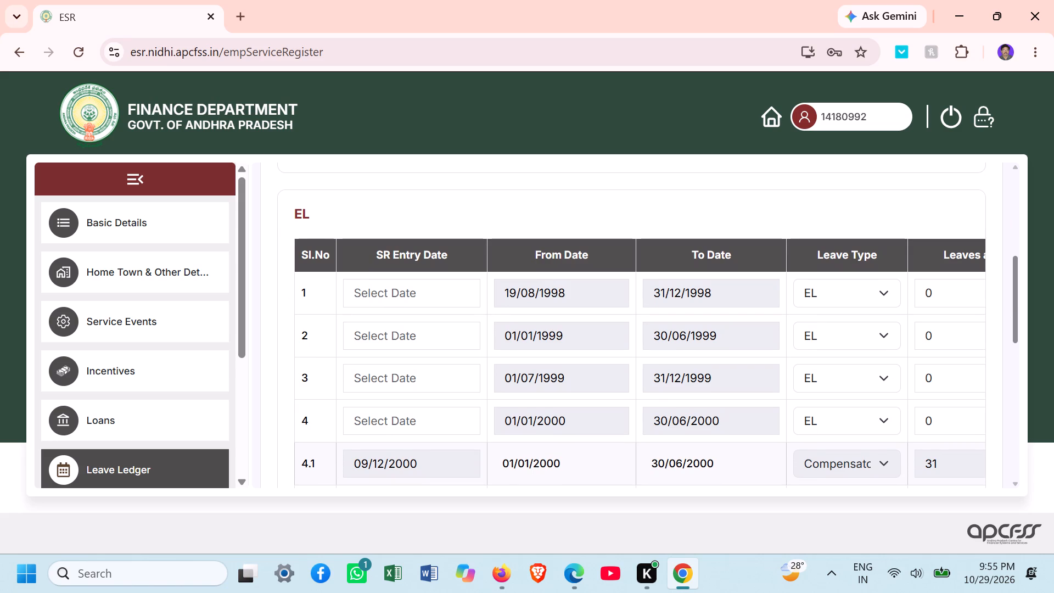
Examine the EL table's columns across to Leaves Earned, Leaves Availed, Balance and Action, and return to the first column.
{"action": "key", "text": "Right"}
{"action": "key", "text": "Right"}
{"action": "key", "text": "Right"}
{"action": "key", "text": "Right"}
{"action": "key", "text": "Right"}
{"action": "key", "text": "Right"}
{"action": "key", "text": "Right"}
{"action": "key", "text": "Right"}
{"action": "key", "text": "Right"}
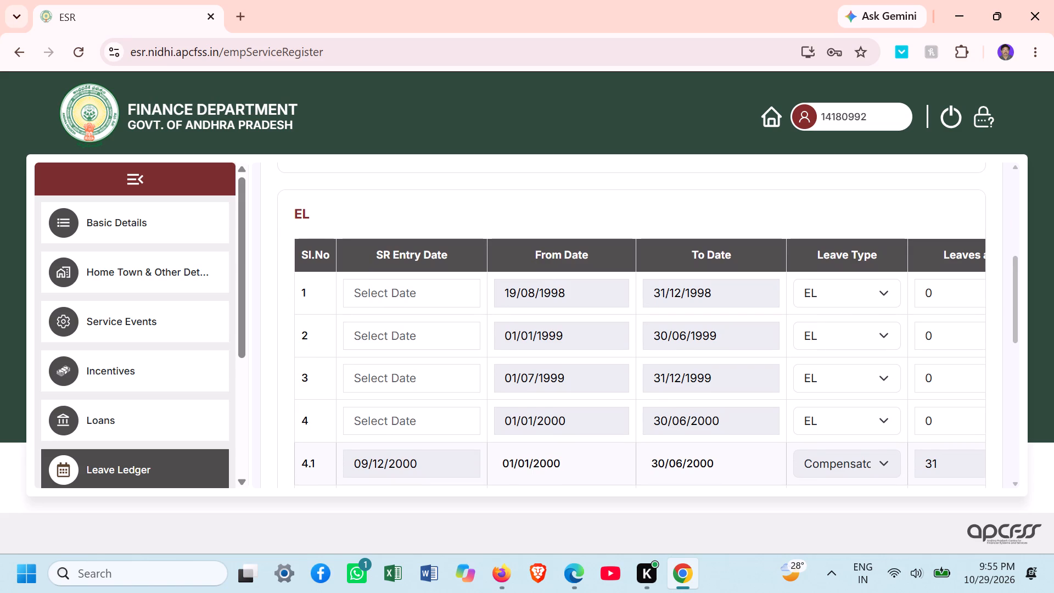
{"action": "left_click", "coordinate": [773, 295]}
{"action": "key", "text": "Right"}
{"action": "key", "text": "Right"}
{"action": "key", "text": "Right"}
{"action": "key", "text": "Right"}
{"action": "key", "text": "Right"}
{"action": "key", "text": "Right"}
{"action": "key", "text": "Right"}
{"action": "key", "text": "Right"}
{"action": "key", "text": "Right"}
{"action": "key", "text": "Right"}
{"action": "key", "text": "Right"}
{"action": "key", "text": "Right"}
{"action": "key", "text": "Right"}
{"action": "key", "text": "Right"}
{"action": "key", "text": "Right"}
{"action": "key", "text": "Right"}
{"action": "key", "text": "Right"}
{"action": "key", "text": "Right"}
{"action": "key", "text": "Right"}
{"action": "key", "text": "Right"}
{"action": "key", "text": "Right"}
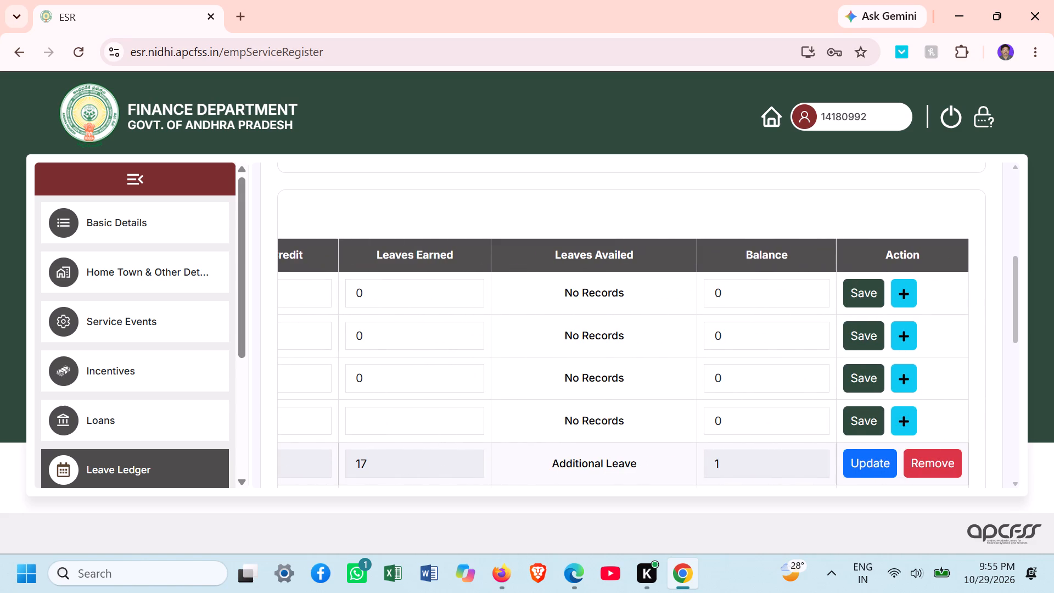
{"action": "key", "text": "Left"}
{"action": "key", "text": "Left"}
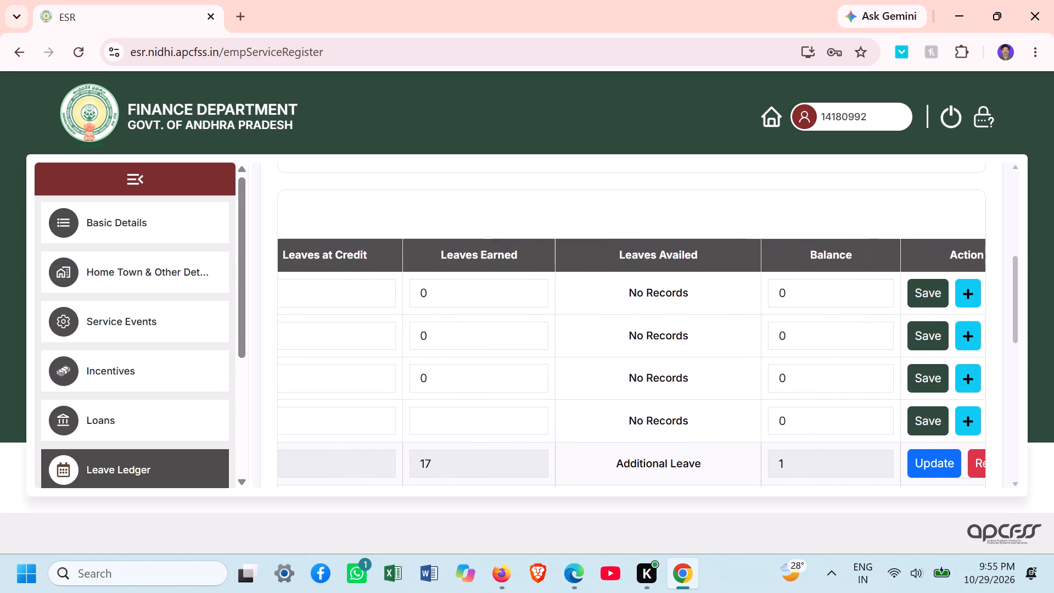
{"action": "key", "text": "Left"}
{"action": "key", "text": "Left"}
{"action": "key", "text": "Left"}
{"action": "key", "text": "Left"}
{"action": "key", "text": "Left"}
{"action": "key", "text": "Left"}
{"action": "key", "text": "Left"}
{"action": "key", "text": "Left"}
{"action": "key", "text": "Left"}
{"action": "key", "text": "Left"}
{"action": "key", "text": "Left"}
{"action": "key", "text": "Left"}
{"action": "key", "text": "Left"}
{"action": "key", "text": "Left"}
{"action": "key", "text": "Left"}
{"action": "key", "text": "Left"}
{"action": "key", "text": "Left"}
{"action": "key", "text": "Left"}
{"action": "key", "text": "Left"}
{"action": "key", "text": "Left"}
{"action": "key", "text": "Left"}
{"action": "key", "text": "Left"}
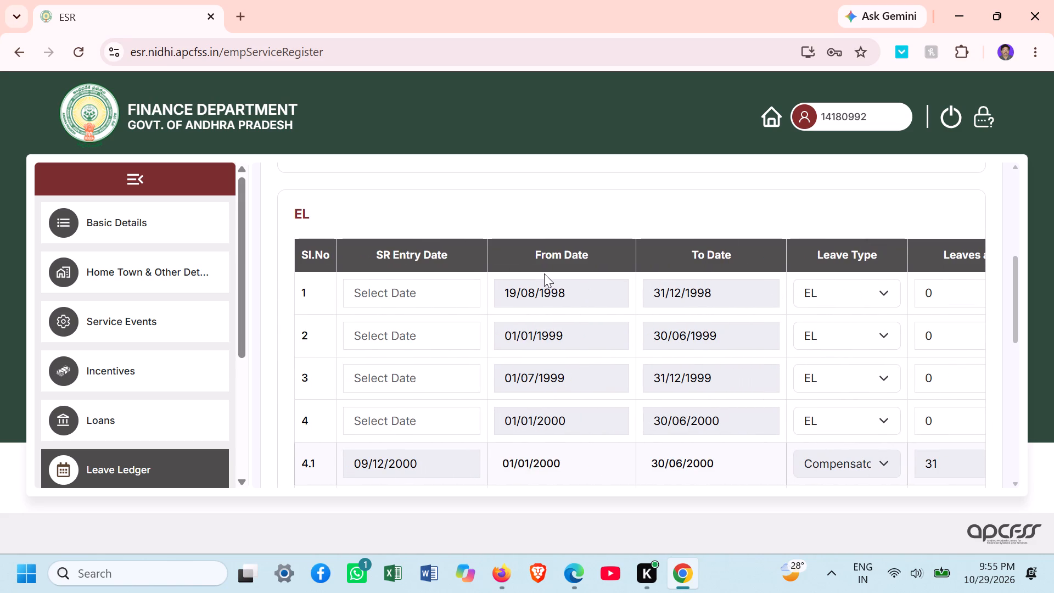
{"action": "key", "text": "Right"}
{"action": "key", "text": "Right"}
{"action": "key", "text": "Right"}
{"action": "key", "text": "Right"}
{"action": "key", "text": "Right"}
{"action": "key", "text": "Right"}
{"action": "key", "text": "Right"}
{"action": "key", "text": "Right"}
{"action": "key", "text": "Right"}
{"action": "key", "text": "Right"}
{"action": "key", "text": "Right"}
{"action": "key", "text": "Right"}
{"action": "key", "text": "Right"}
{"action": "key", "text": "Right"}
{"action": "key", "text": "Right"}
{"action": "key", "text": "Right"}
{"action": "key", "text": "Right"}
{"action": "key", "text": "Right"}
{"action": "key", "text": "Right"}
{"action": "key", "text": "Right"}
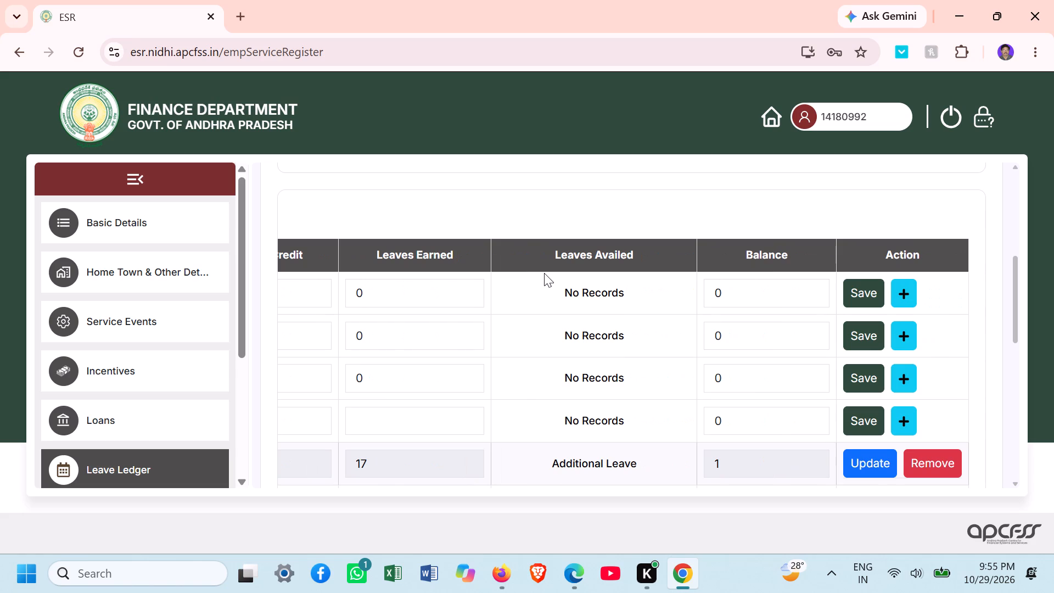
{"action": "key", "text": "Left"}
{"action": "key", "text": "Left"}
{"action": "key", "text": "Left"}
{"action": "key", "text": "Left"}
{"action": "key", "text": "Left"}
{"action": "key", "text": "Left"}
{"action": "key", "text": "Left"}
{"action": "key", "text": "Left"}
{"action": "key", "text": "Left"}
{"action": "key", "text": "Left"}
{"action": "key", "text": "Left"}
{"action": "key", "text": "Left"}
{"action": "key", "text": "Left"}
{"action": "key", "text": "Left"}
{"action": "key", "text": "Left"}
{"action": "key", "text": "Left"}
{"action": "key", "text": "Left"}
{"action": "key", "text": "Left"}
{"action": "key", "text": "Left"}
{"action": "key", "text": "Left"}
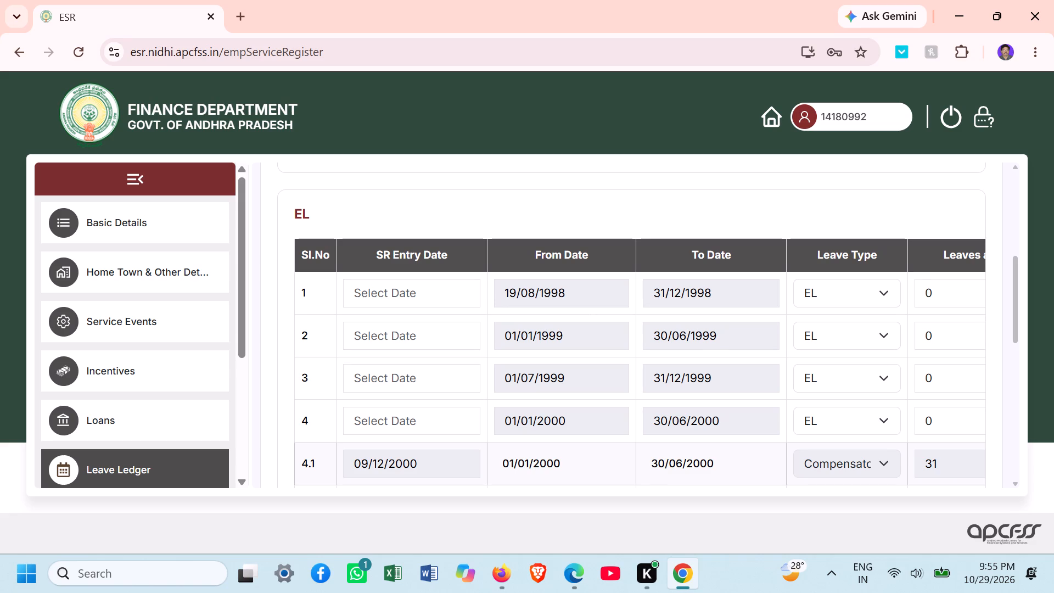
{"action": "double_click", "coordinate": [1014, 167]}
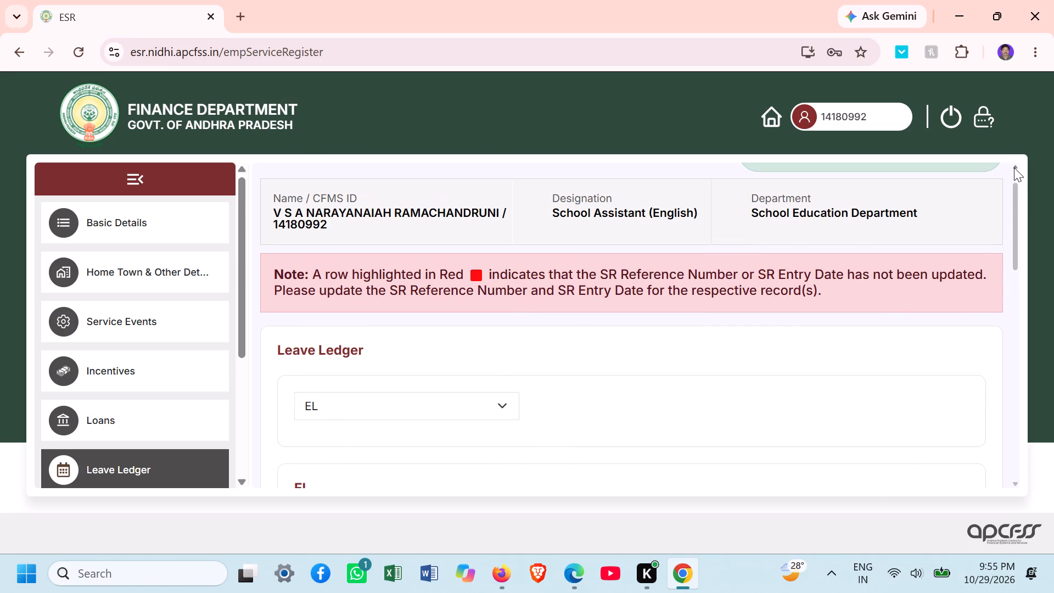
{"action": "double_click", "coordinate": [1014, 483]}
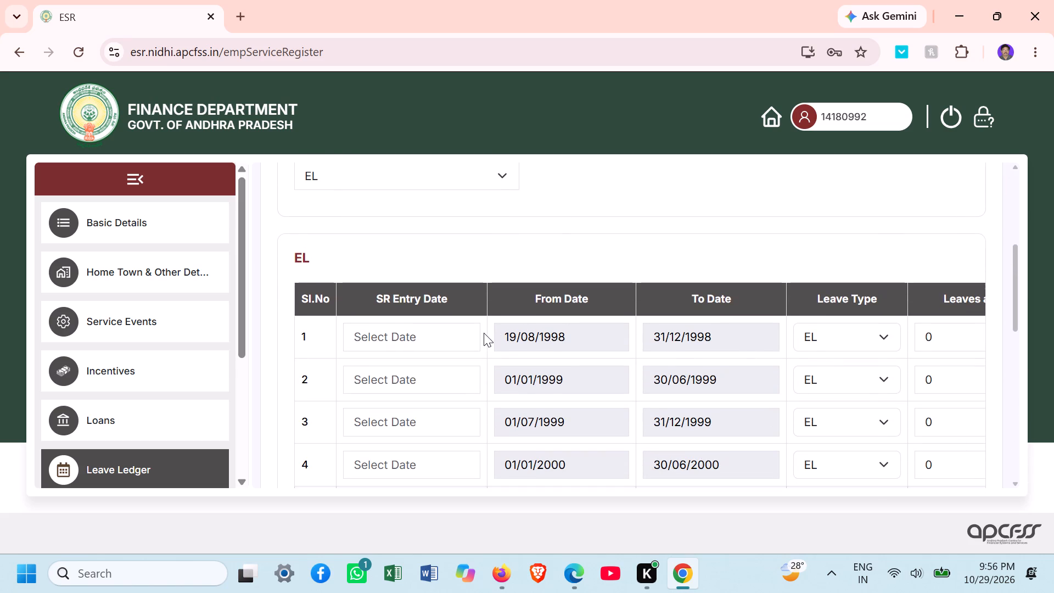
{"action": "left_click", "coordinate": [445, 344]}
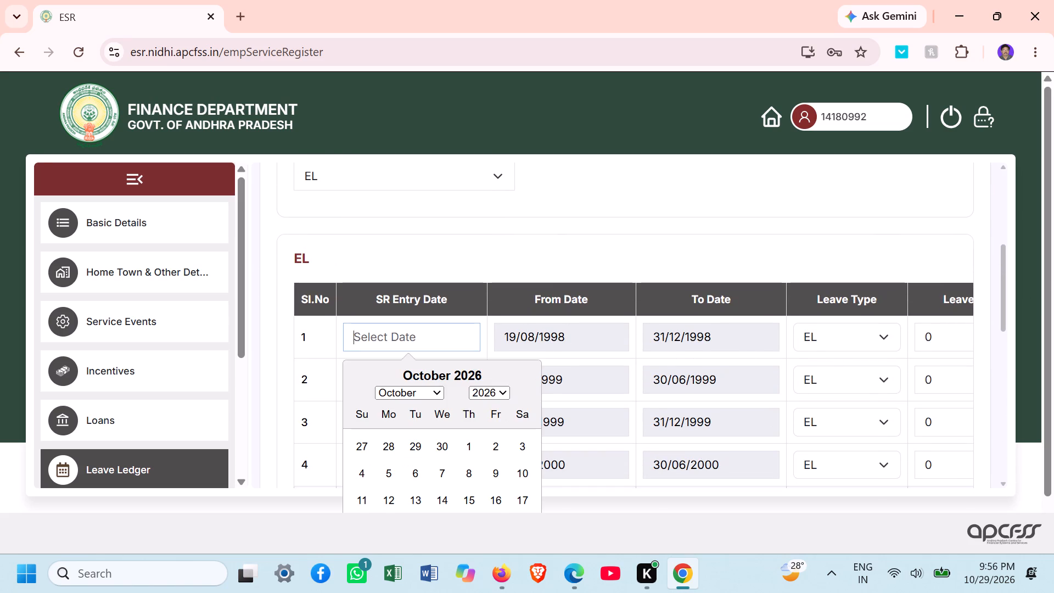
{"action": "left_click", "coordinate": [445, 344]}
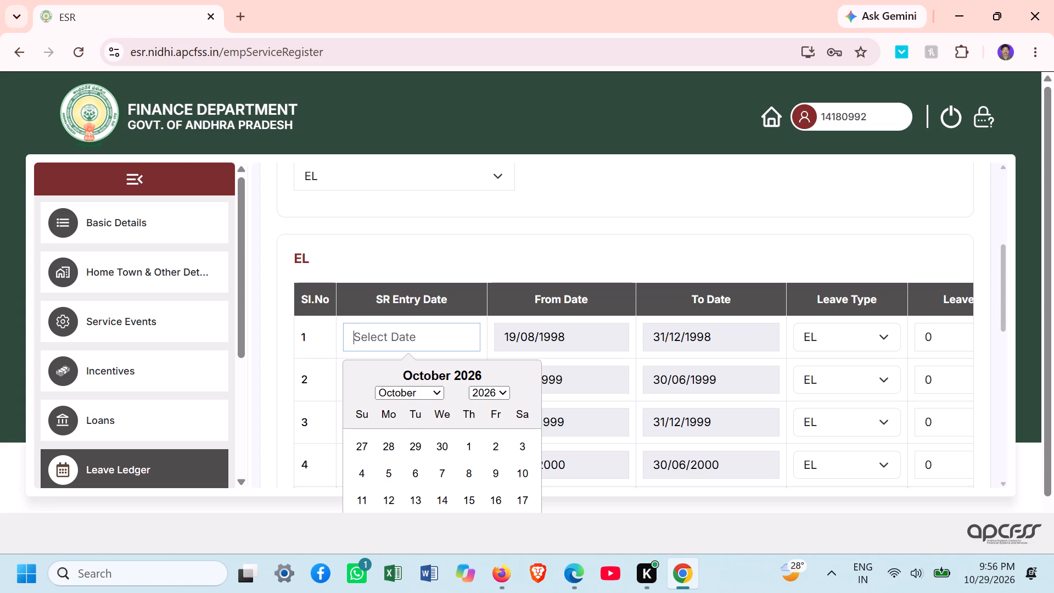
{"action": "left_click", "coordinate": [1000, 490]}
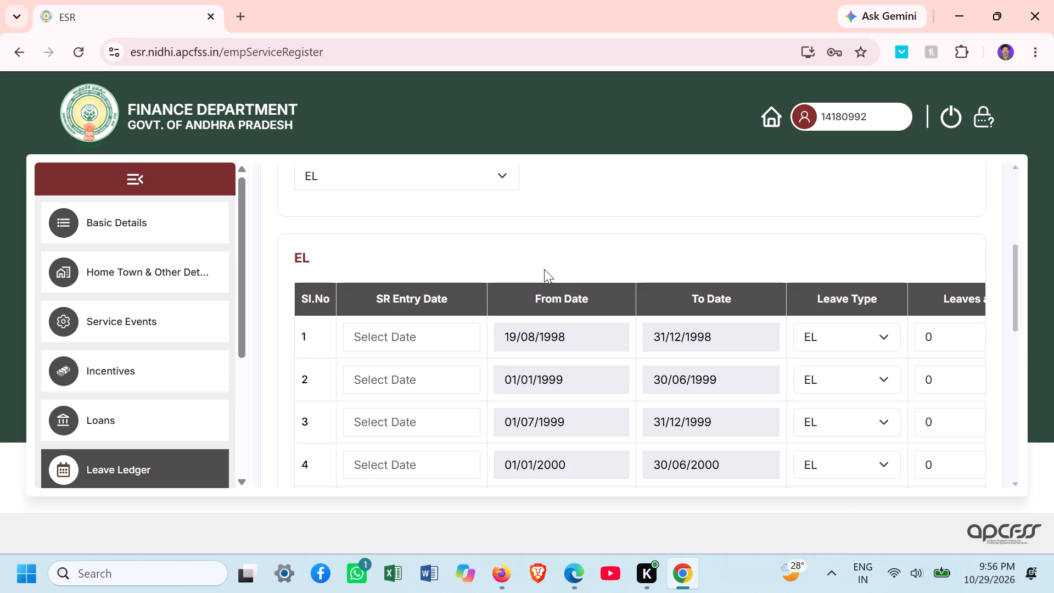
Set the SR Entry Date of EL ledger row 1 to 01/01/1999.
{"action": "left_click", "coordinate": [422, 346]}
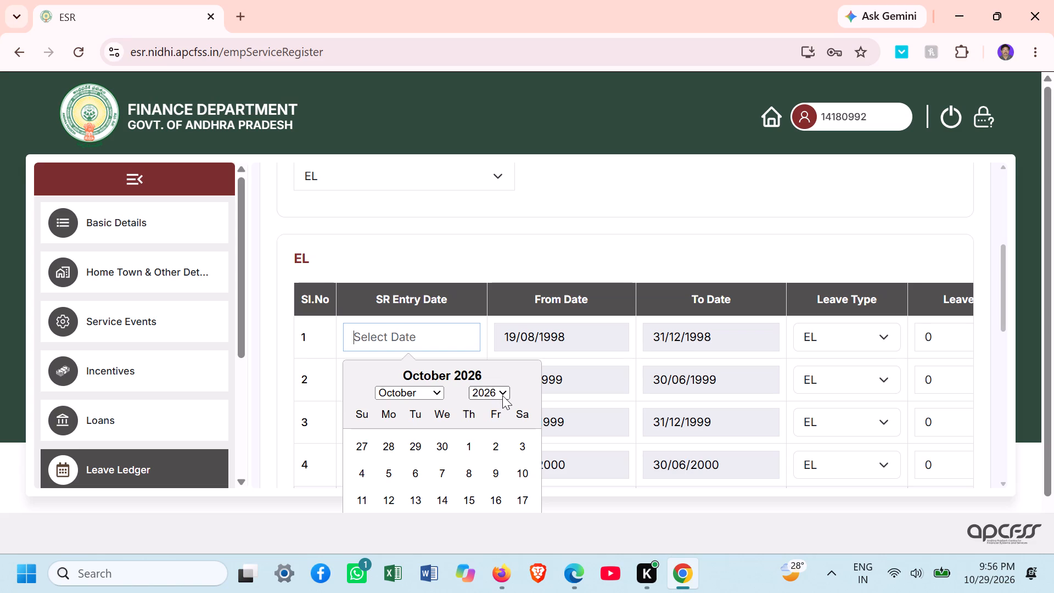
{"action": "left_click", "coordinate": [502, 395]}
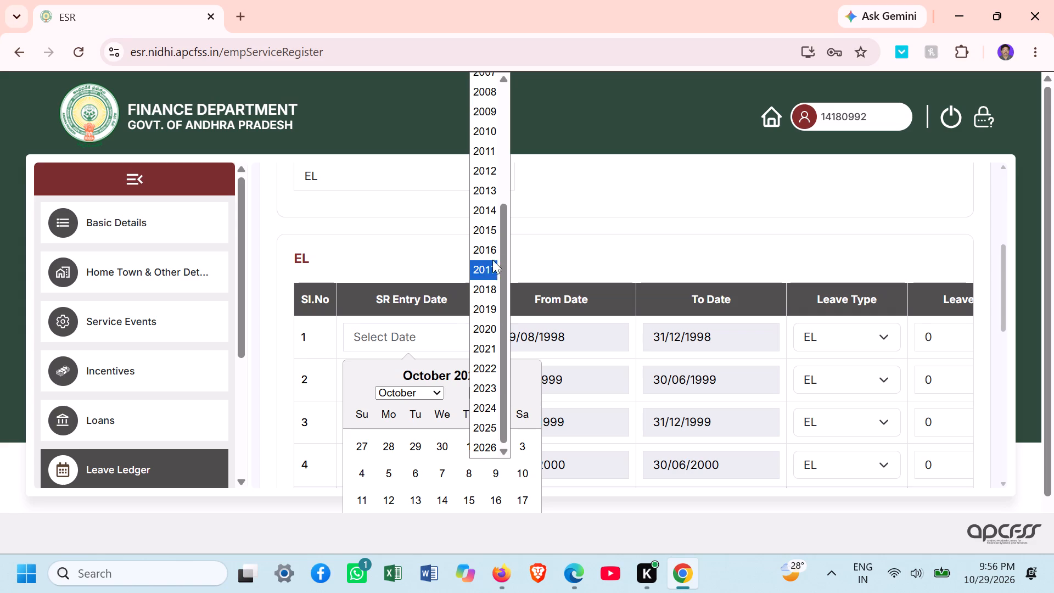
{"action": "triple_click", "coordinate": [505, 79]}
{"action": "left_click", "coordinate": [505, 79]}
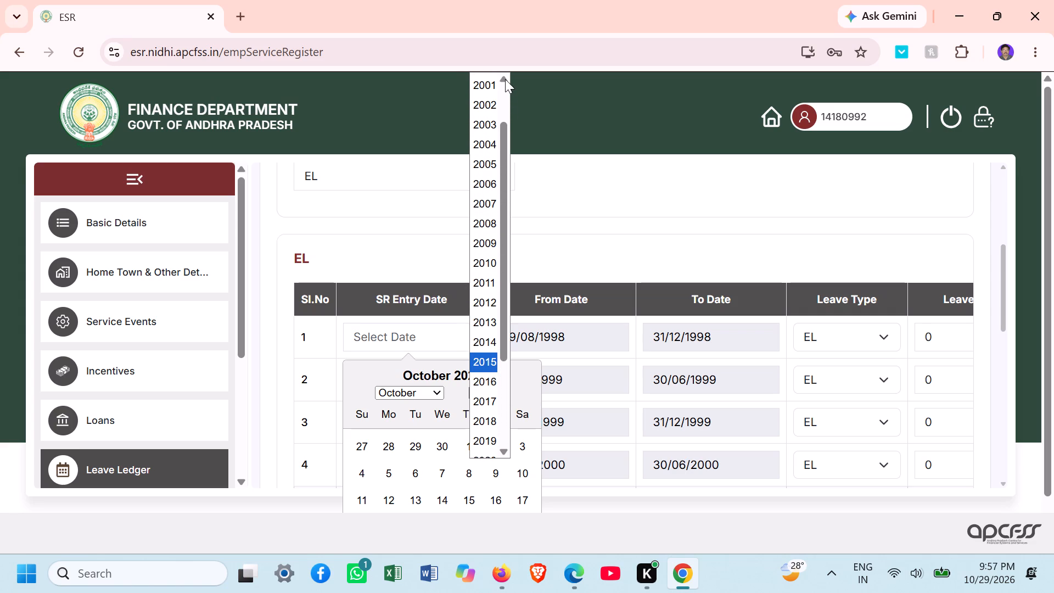
{"action": "double_click", "coordinate": [505, 79]}
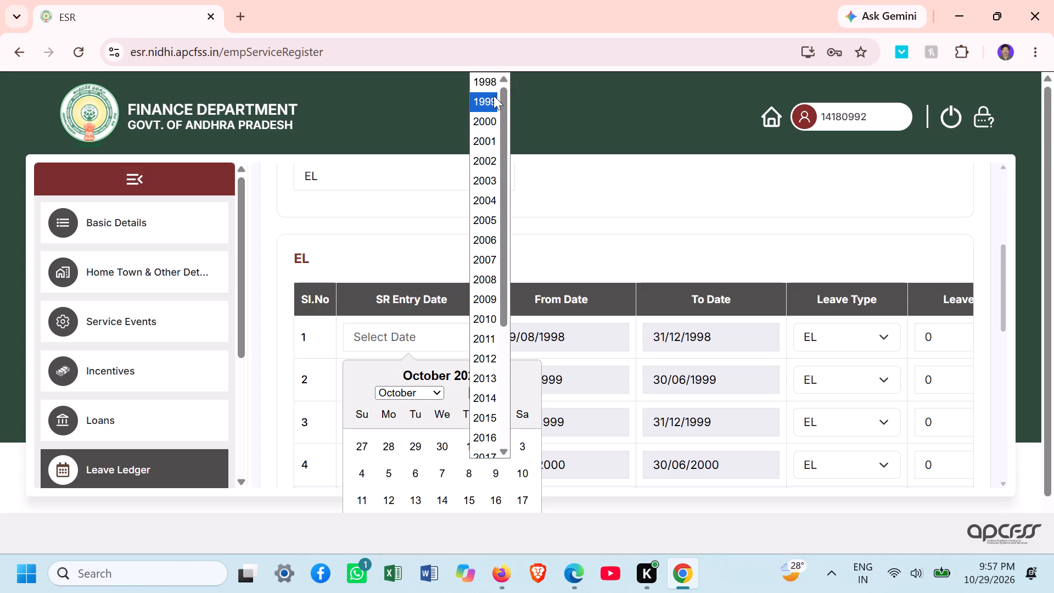
{"action": "left_click", "coordinate": [494, 96]}
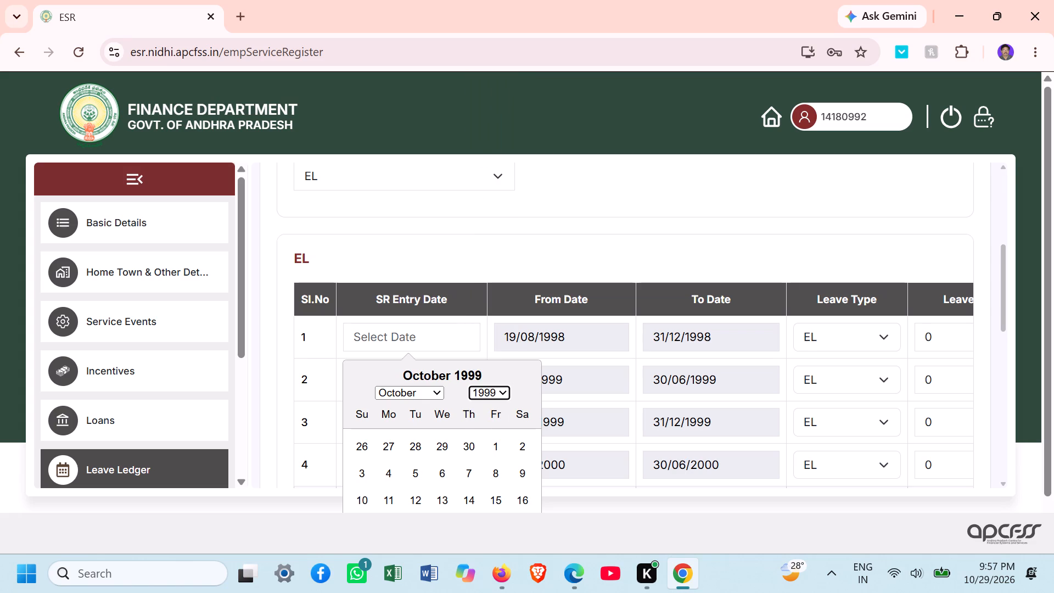
{"action": "left_click", "coordinate": [432, 395]}
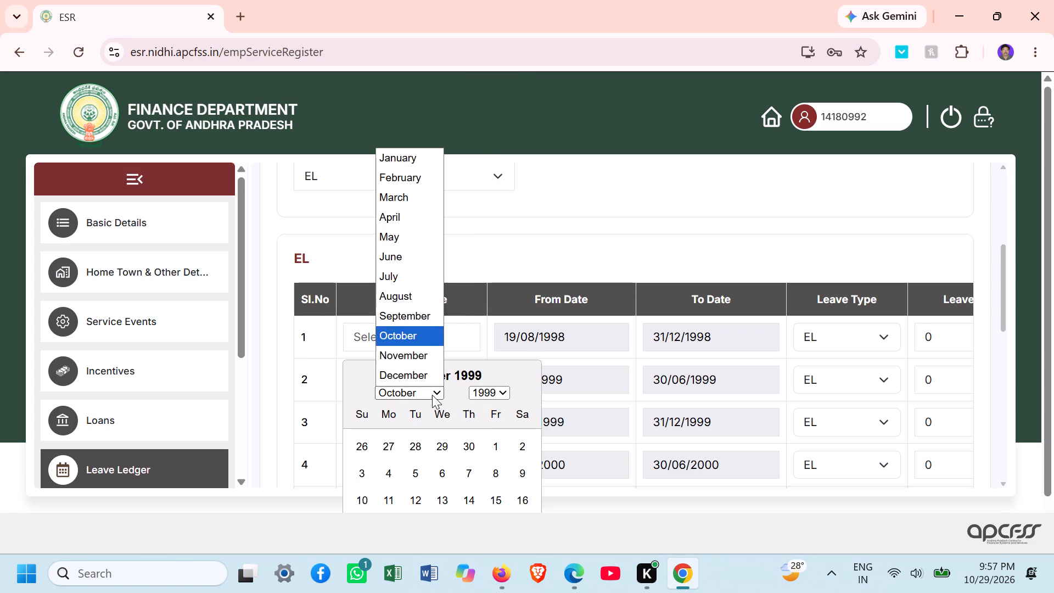
{"action": "left_click", "coordinate": [432, 162]}
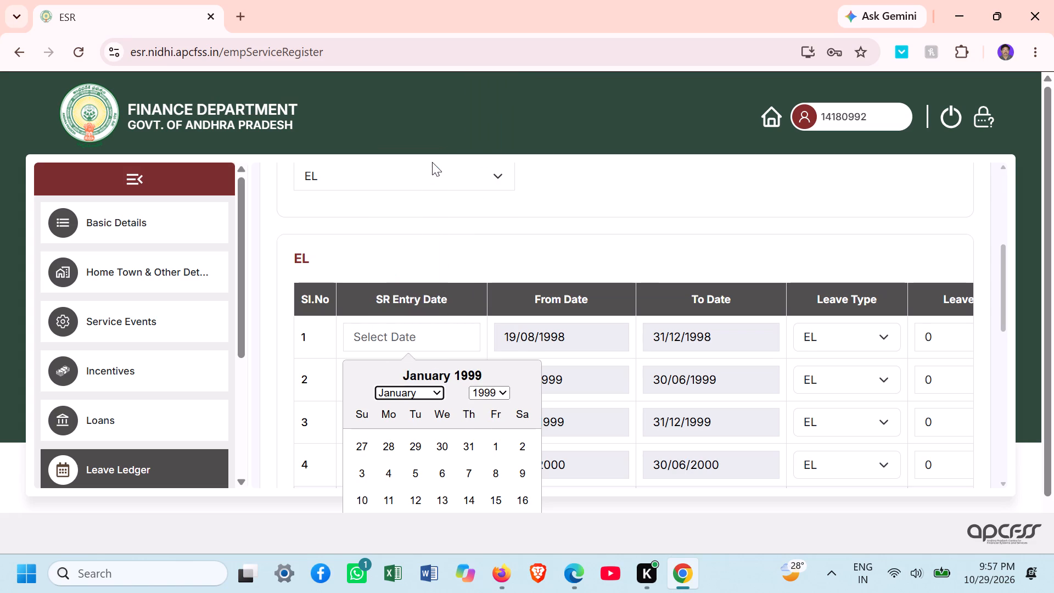
{"action": "left_click", "coordinate": [496, 443]}
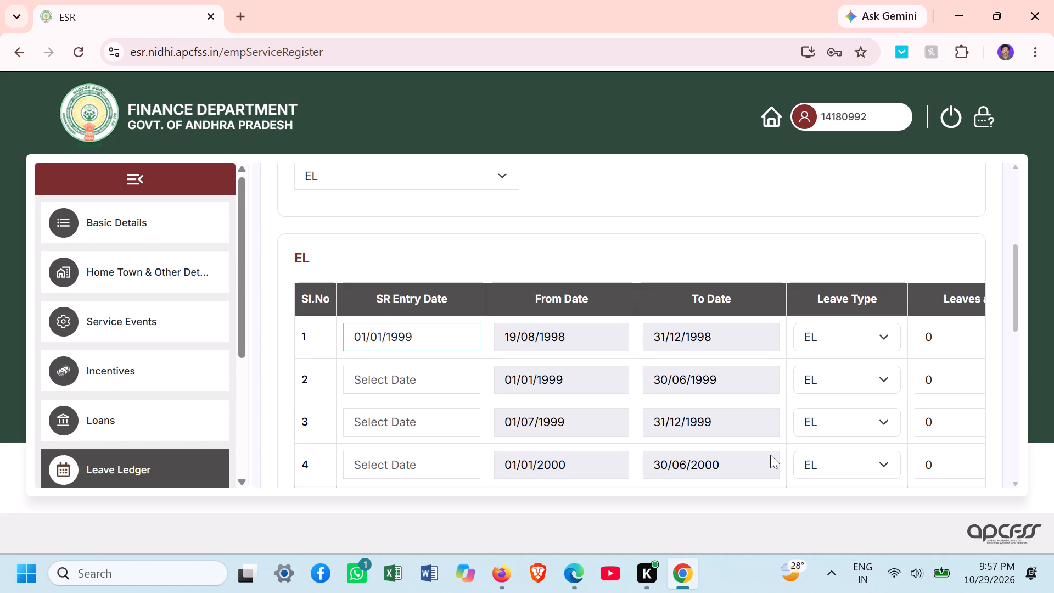
Enter 02 as both Leaves at Credit and Leaves Earned for row 1, the period ending 31/12/1998.
{"action": "key", "text": "Right"}
{"action": "key", "text": "Right"}
{"action": "key", "text": "Right"}
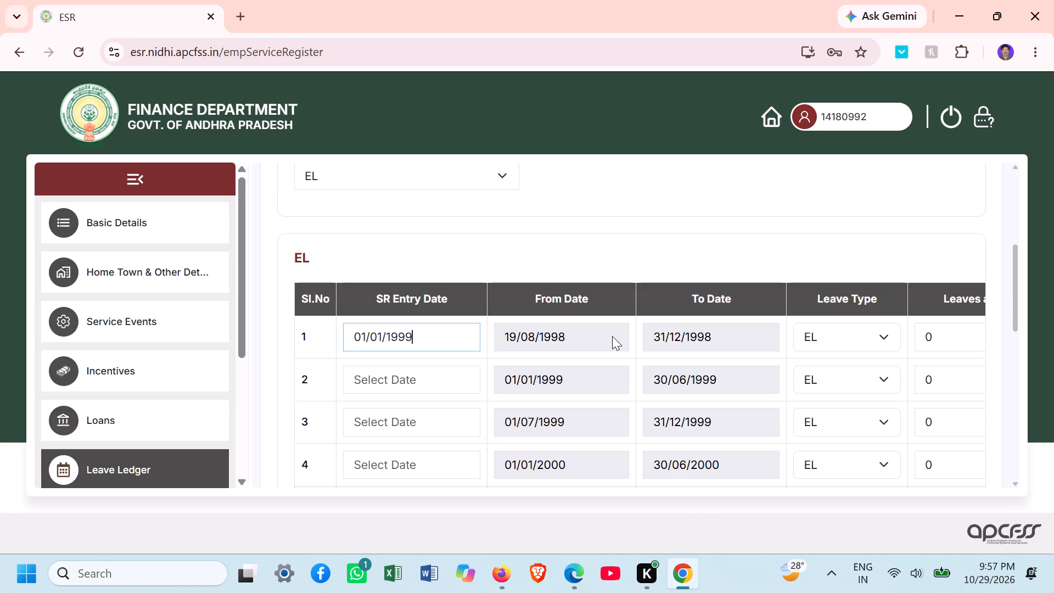
{"action": "left_click", "coordinate": [612, 336]}
{"action": "key", "text": "Right"}
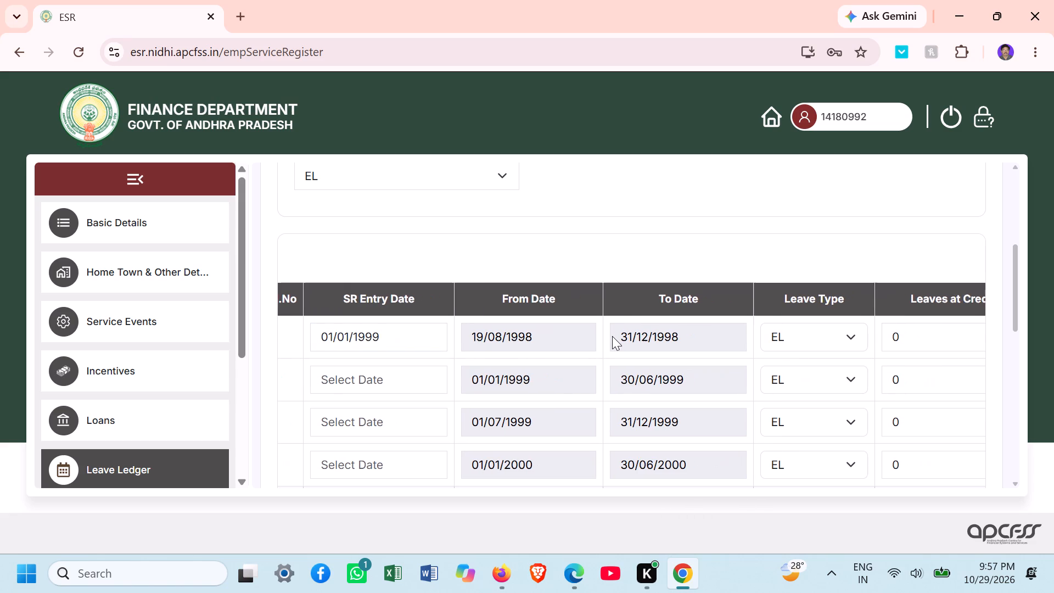
{"action": "key", "text": "Right"}
{"action": "key", "text": "Right"}
{"action": "key", "text": "Right"}
{"action": "key", "text": "Right"}
{"action": "key", "text": "Right"}
{"action": "key", "text": "Right"}
{"action": "key", "text": "Right"}
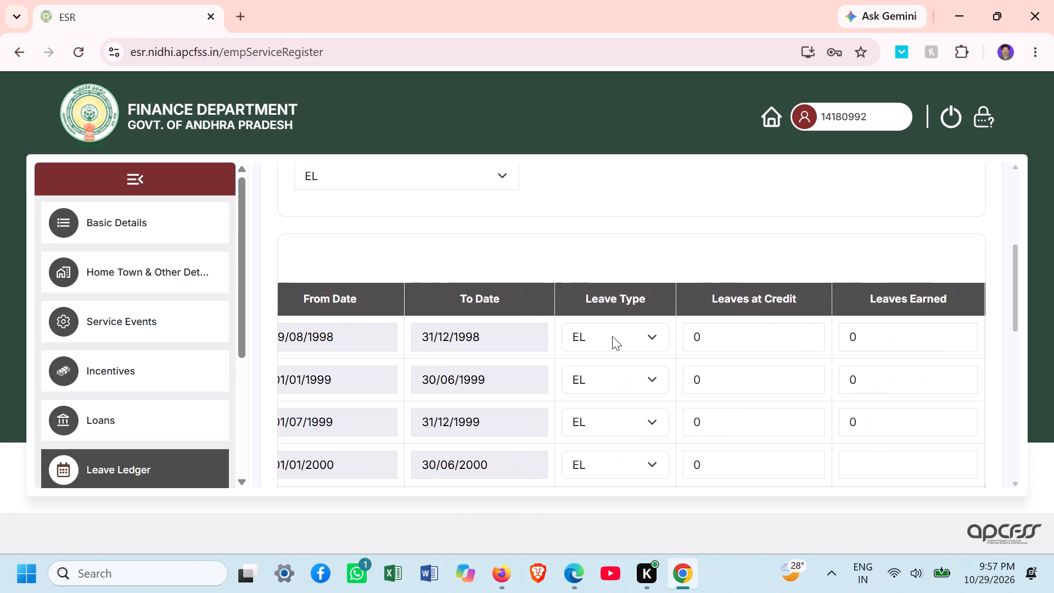
{"action": "key", "text": "Right"}
{"action": "key", "text": "Right"}
{"action": "left_click", "coordinate": [612, 336]}
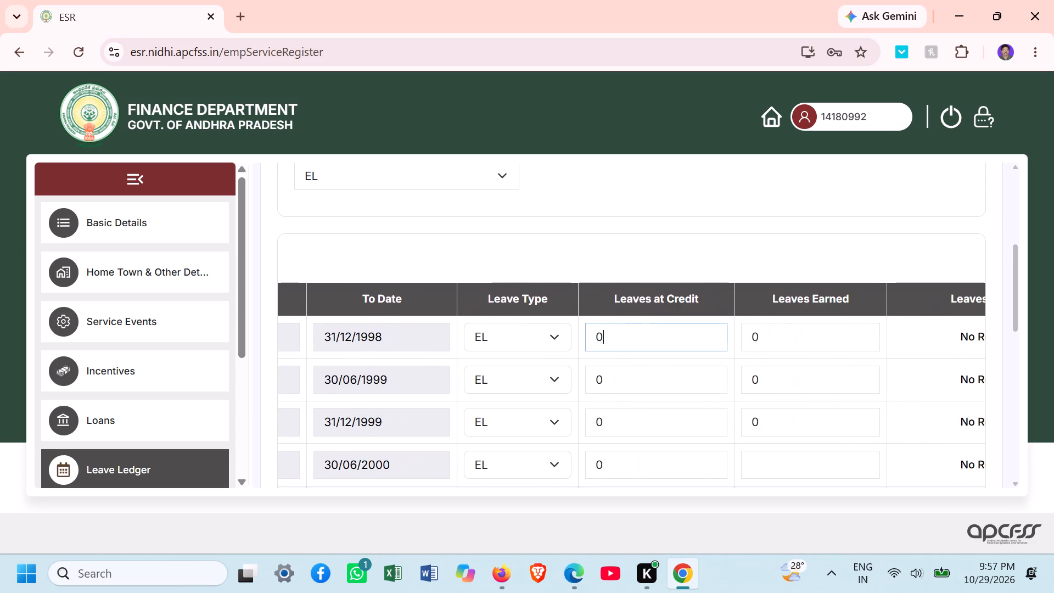
{"action": "key", "text": "2"}
{"action": "key", "text": "Right"}
{"action": "left_click", "coordinate": [781, 340]}
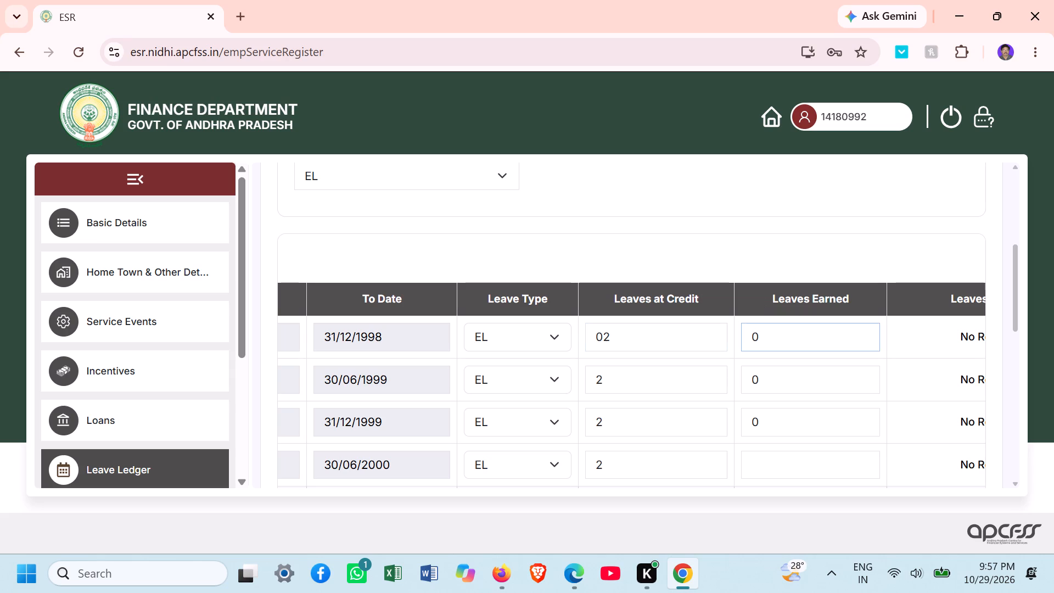
{"action": "key", "text": "2"}
Save the row 1 Earned Leave entry and dismiss the confirmation.
{"action": "key", "text": "Right"}
{"action": "key", "text": "Right"}
{"action": "key", "text": "Right"}
{"action": "key", "text": "Right"}
{"action": "key", "text": "Right"}
{"action": "key", "text": "Right"}
{"action": "key", "text": "Right"}
{"action": "key", "text": "Right"}
{"action": "key", "text": "Right"}
{"action": "key", "text": "Right"}
{"action": "key", "text": "Right"}
{"action": "key", "text": "Right"}
{"action": "key", "text": "Right"}
{"action": "key", "text": "Right"}
{"action": "key", "text": "Right"}
{"action": "left_click", "coordinate": [901, 331]}
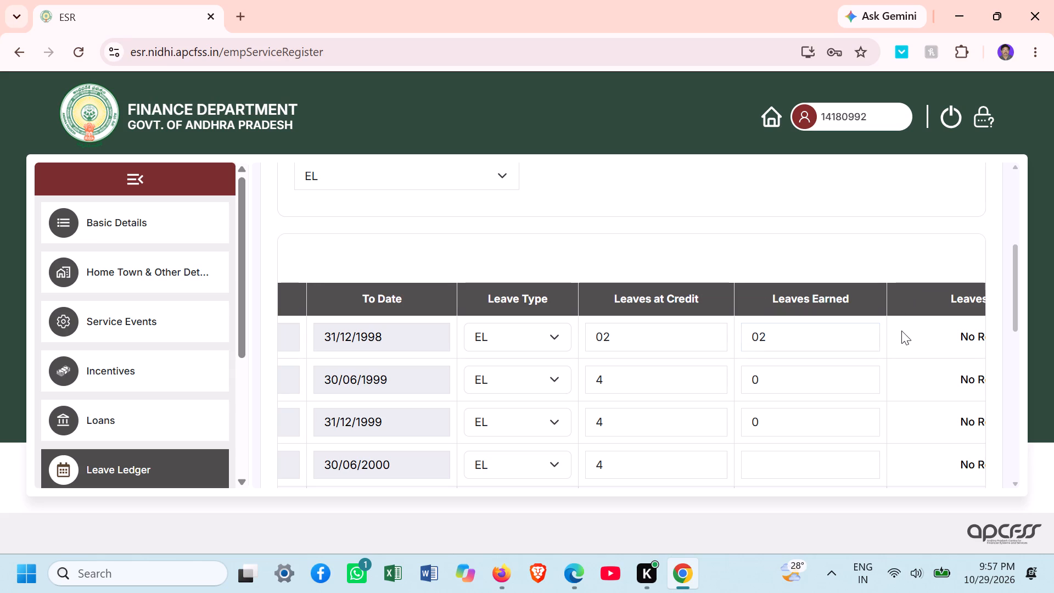
{"action": "key", "text": "Right"}
{"action": "key", "text": "Right"}
{"action": "key", "text": "Right"}
{"action": "key", "text": "Right"}
{"action": "key", "text": "Right"}
{"action": "key", "text": "Right"}
{"action": "key", "text": "Right"}
{"action": "key", "text": "Right"}
{"action": "key", "text": "Right"}
{"action": "key", "text": "Right"}
{"action": "key", "text": "Right"}
{"action": "key", "text": "Right"}
{"action": "key", "text": "Right"}
{"action": "key", "text": "Right"}
{"action": "key", "text": "Right"}
{"action": "key", "text": "Right"}
{"action": "key", "text": "Right"}
{"action": "key", "text": "Right"}
{"action": "key", "text": "Right"}
{"action": "key", "text": "Right"}
{"action": "key", "text": "Right"}
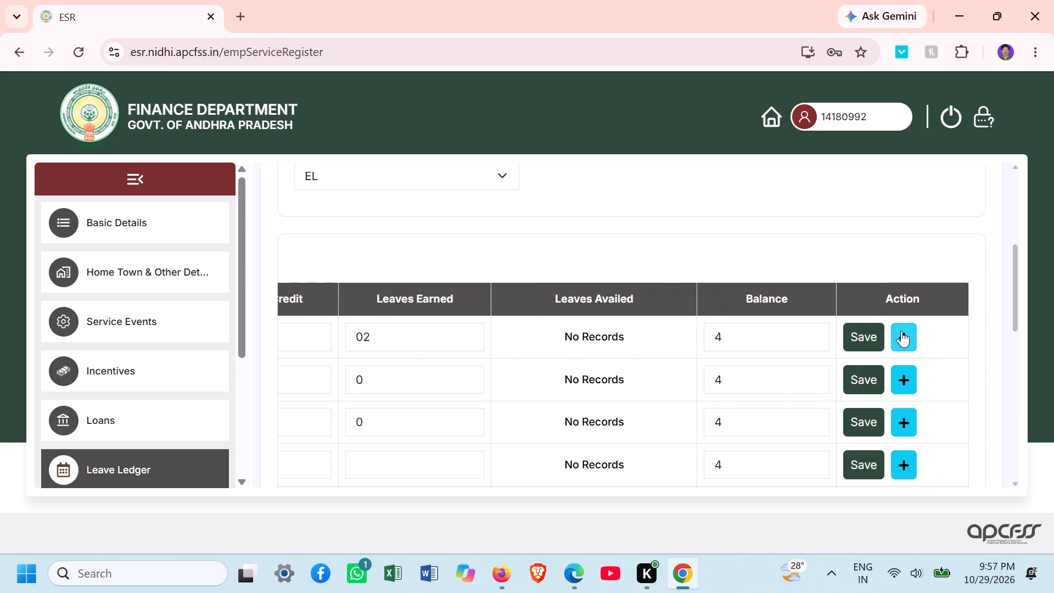
{"action": "left_click", "coordinate": [867, 334]}
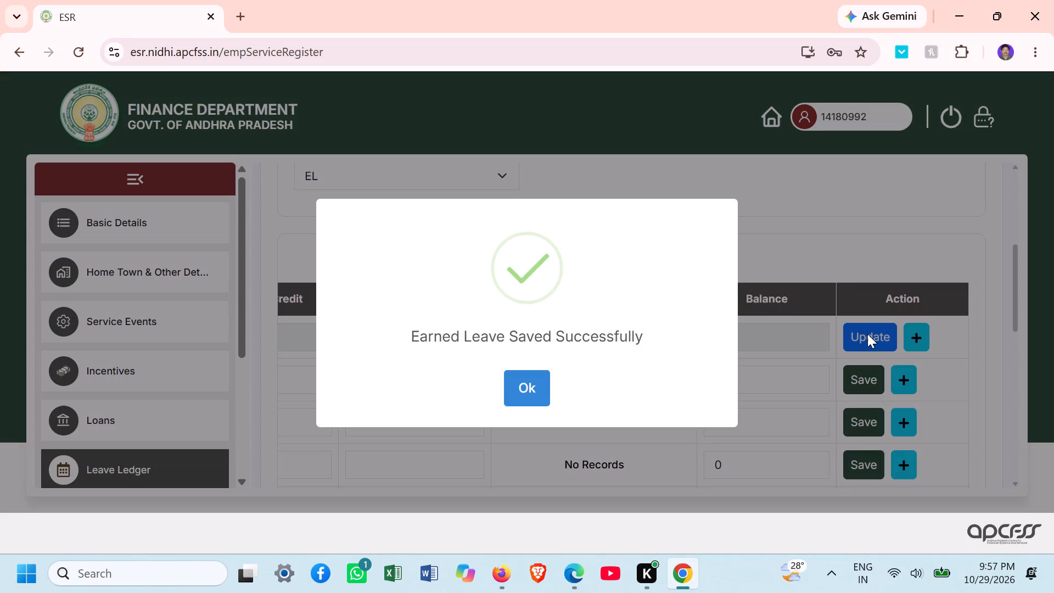
{"action": "left_click", "coordinate": [524, 381]}
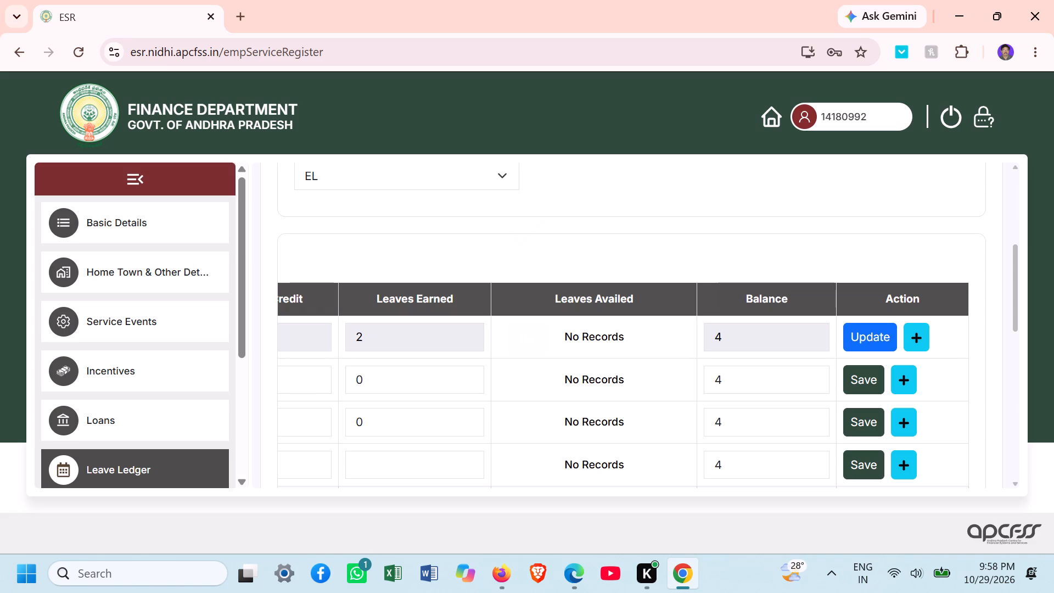
Set the SR Entry Date of EL ledger row 2 to 01/07/1999.
{"action": "key", "text": "Left"}
{"action": "key", "text": "Left"}
{"action": "key", "text": "Left"}
{"action": "key", "text": "Left"}
{"action": "left_click", "coordinate": [547, 457]}
{"action": "key", "text": "Left"}
{"action": "key", "text": "Left"}
{"action": "key", "text": "Left"}
{"action": "key", "text": "Left"}
{"action": "key", "text": "Left"}
{"action": "key", "text": "Left"}
{"action": "key", "text": "Left"}
{"action": "key", "text": "Left"}
{"action": "key", "text": "Left"}
{"action": "key", "text": "Left"}
{"action": "key", "text": "Left"}
{"action": "key", "text": "Left"}
{"action": "key", "text": "Left"}
{"action": "key", "text": "Left"}
{"action": "key", "text": "Left"}
{"action": "key", "text": "Left"}
{"action": "key", "text": "Left"}
{"action": "key", "text": "Left"}
{"action": "key", "text": "Left"}
{"action": "key", "text": "Left"}
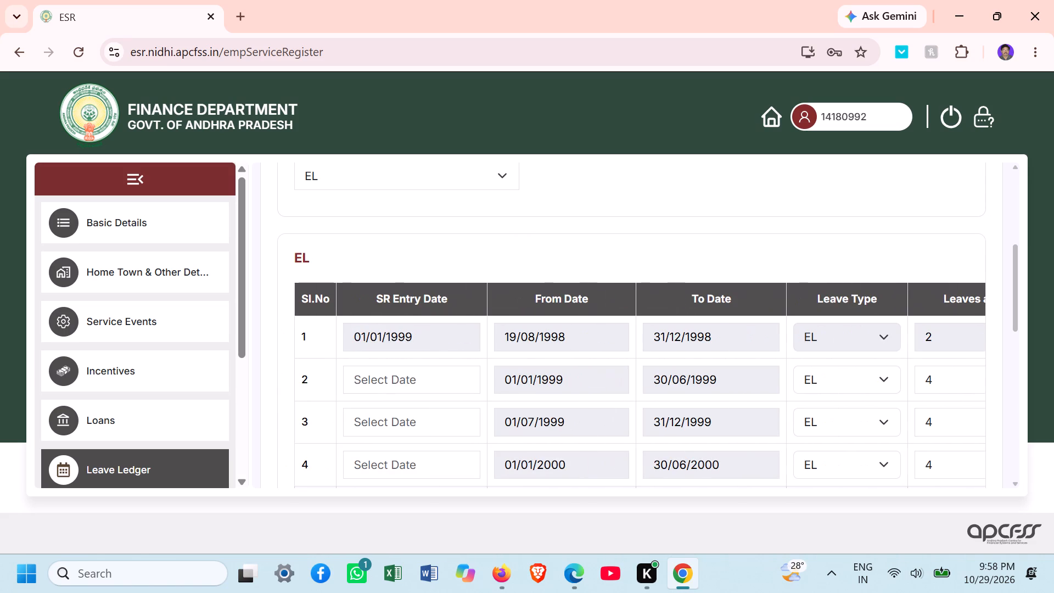
{"action": "left_click", "coordinate": [438, 384]}
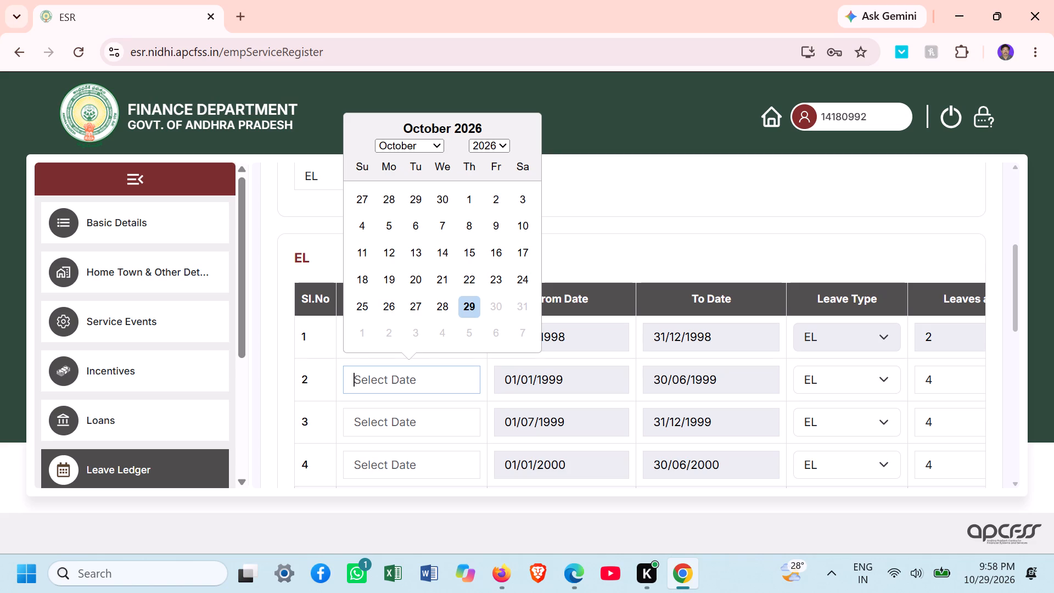
{"action": "left_click", "coordinate": [501, 147]}
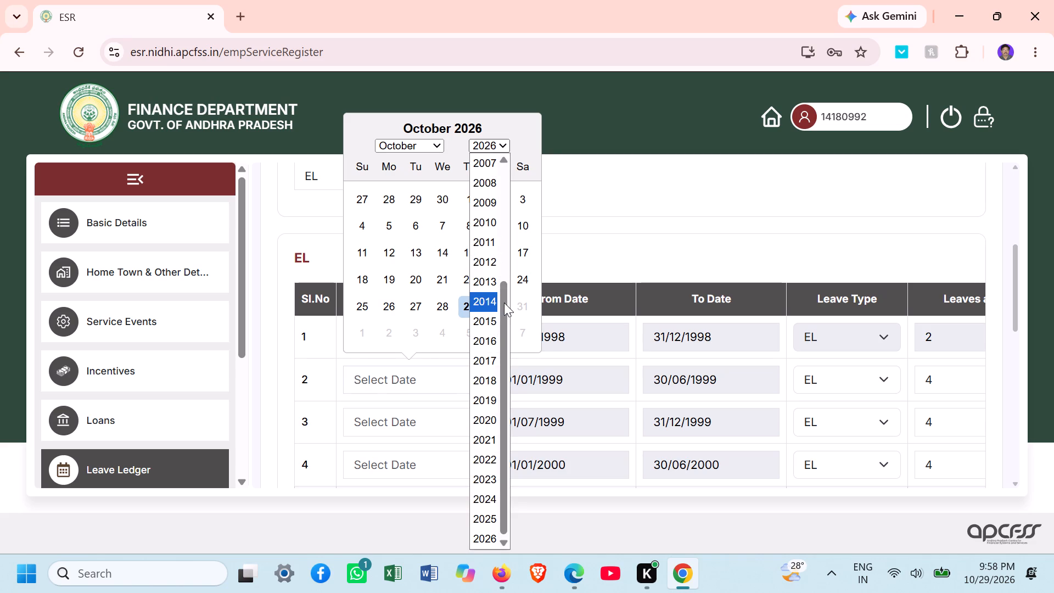
{"action": "left_click_drag", "start_coordinate": [504, 303], "coordinate": [509, 249]}
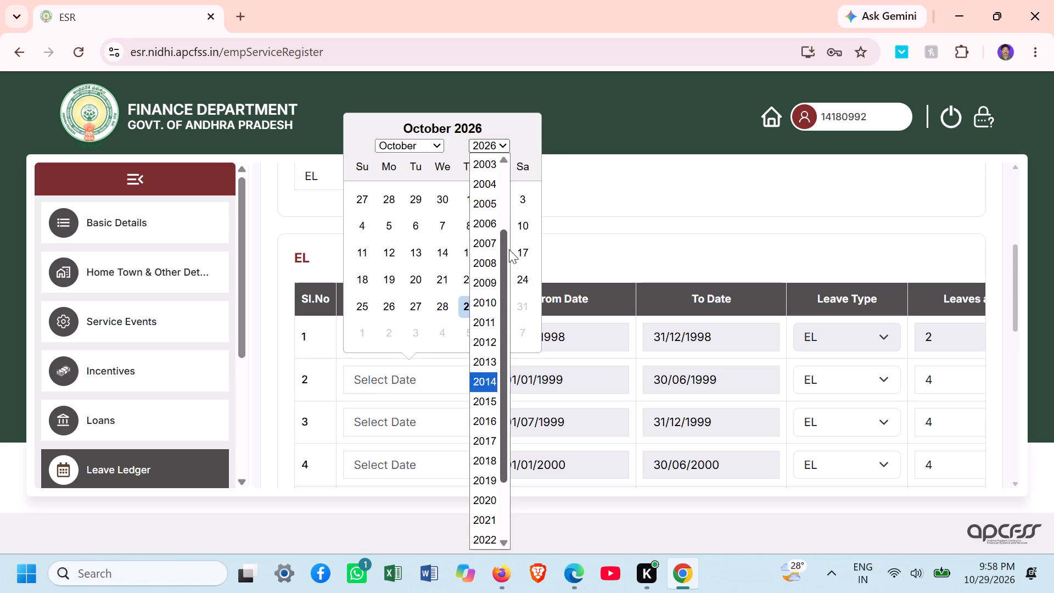
{"action": "left_click_drag", "start_coordinate": [509, 249], "coordinate": [530, 147]}
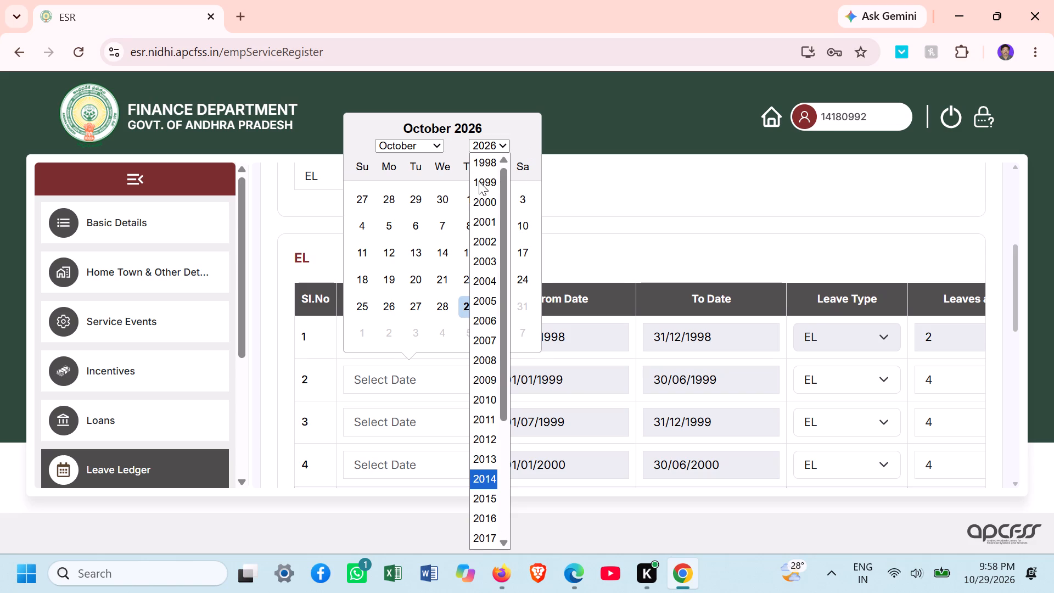
{"action": "left_click", "coordinate": [479, 181]}
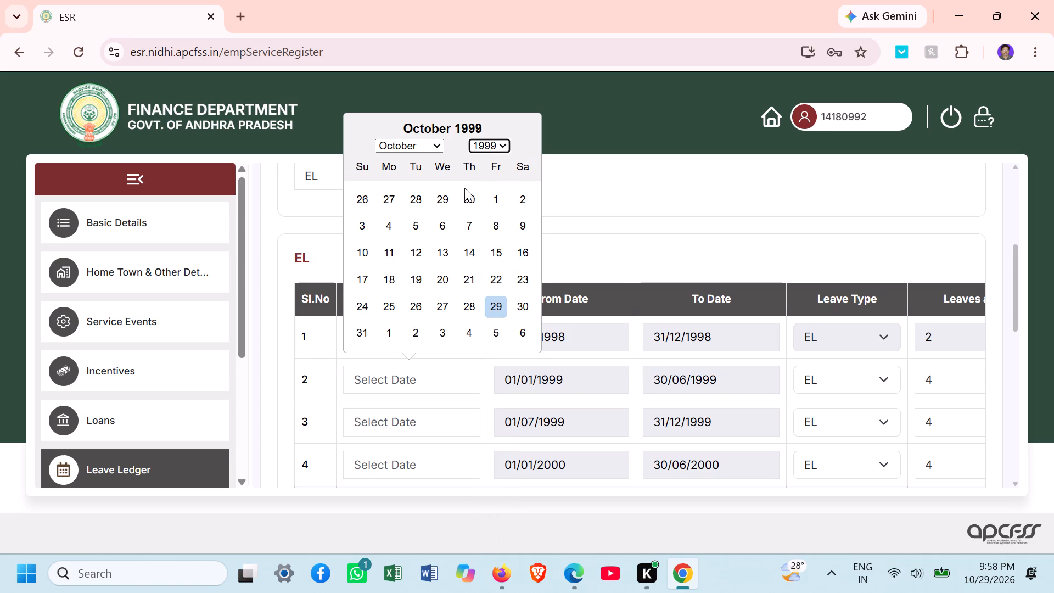
{"action": "left_click", "coordinate": [436, 146]}
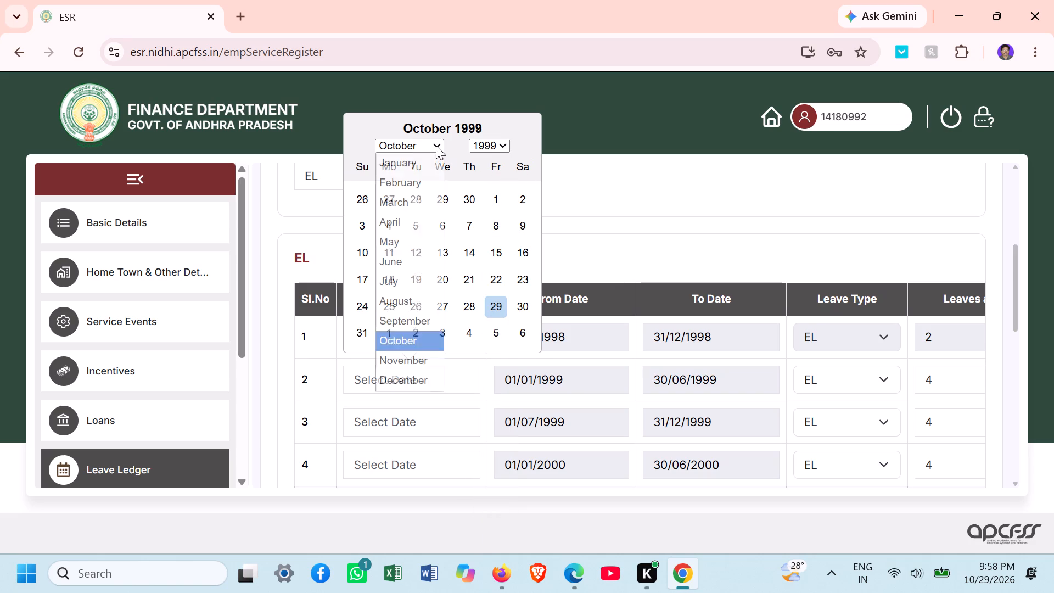
{"action": "left_click", "coordinate": [403, 281]}
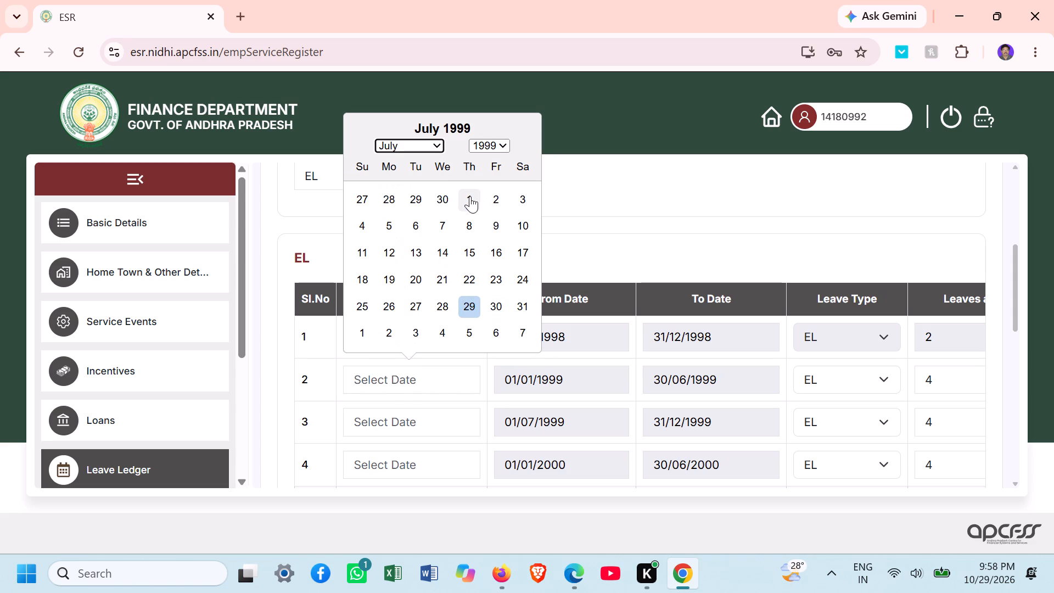
{"action": "left_click", "coordinate": [470, 196]}
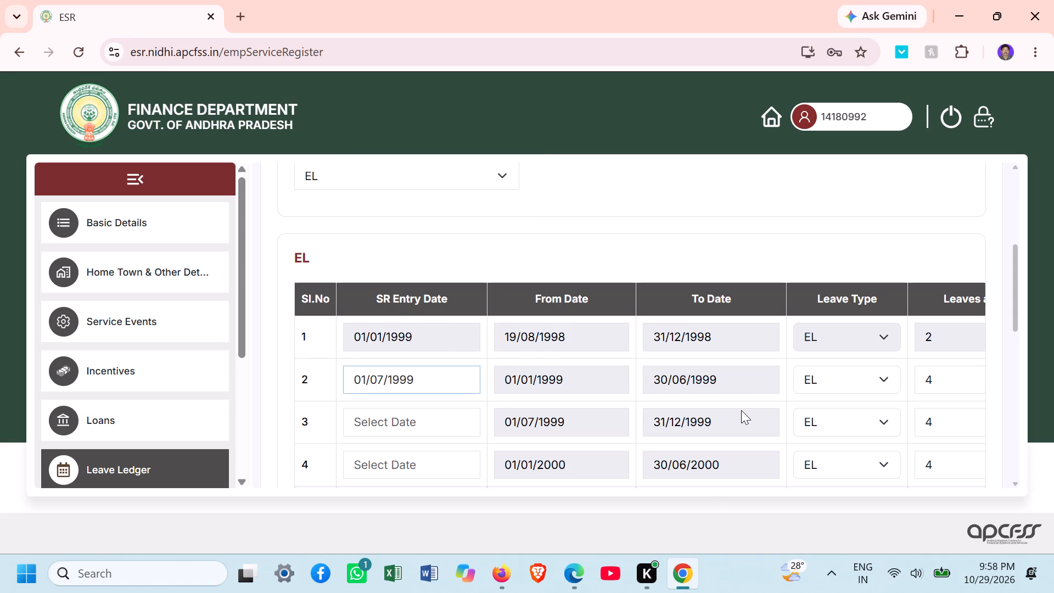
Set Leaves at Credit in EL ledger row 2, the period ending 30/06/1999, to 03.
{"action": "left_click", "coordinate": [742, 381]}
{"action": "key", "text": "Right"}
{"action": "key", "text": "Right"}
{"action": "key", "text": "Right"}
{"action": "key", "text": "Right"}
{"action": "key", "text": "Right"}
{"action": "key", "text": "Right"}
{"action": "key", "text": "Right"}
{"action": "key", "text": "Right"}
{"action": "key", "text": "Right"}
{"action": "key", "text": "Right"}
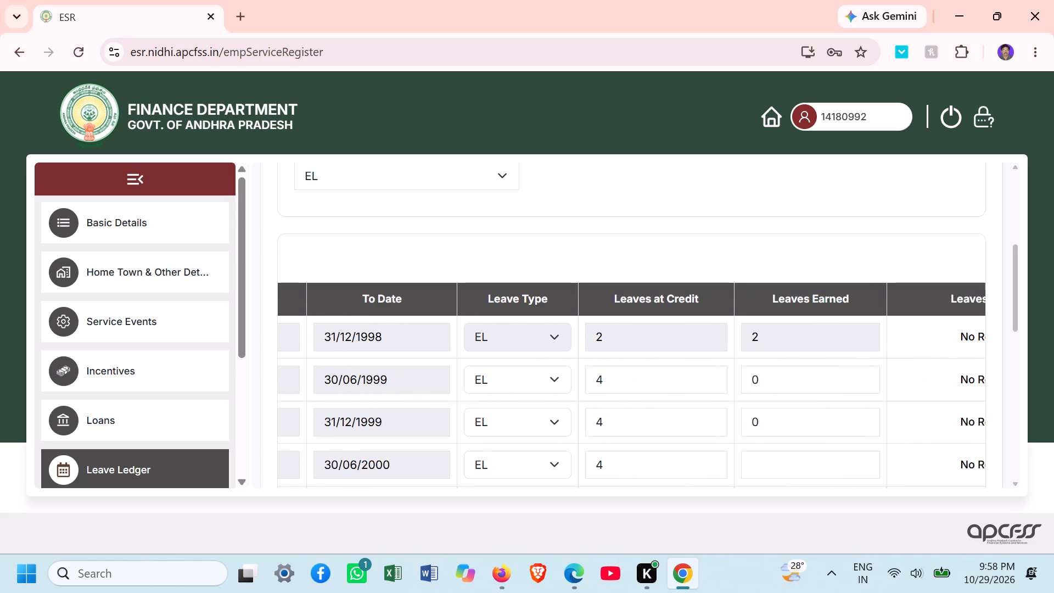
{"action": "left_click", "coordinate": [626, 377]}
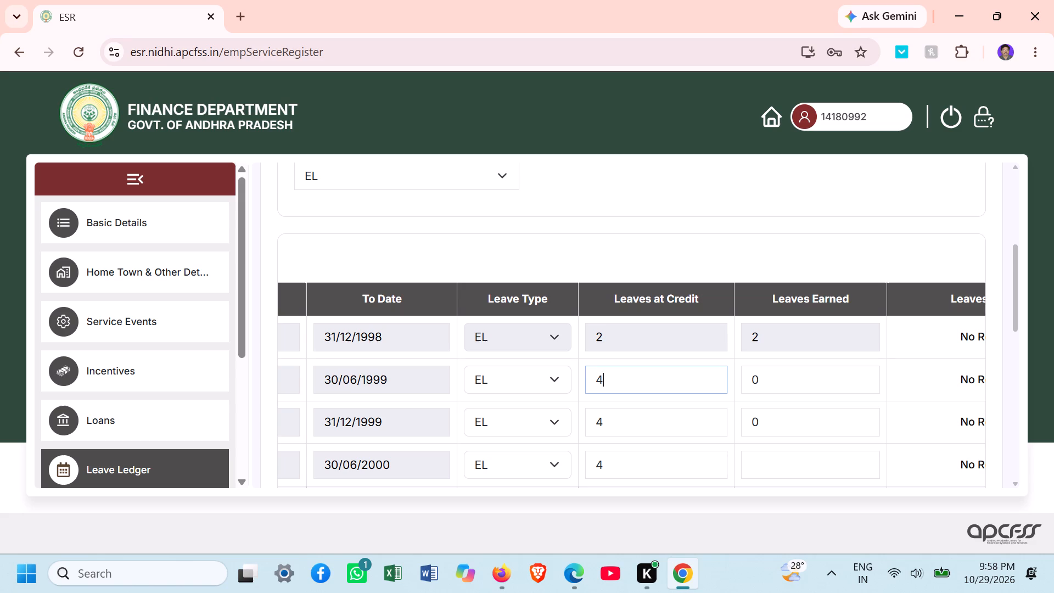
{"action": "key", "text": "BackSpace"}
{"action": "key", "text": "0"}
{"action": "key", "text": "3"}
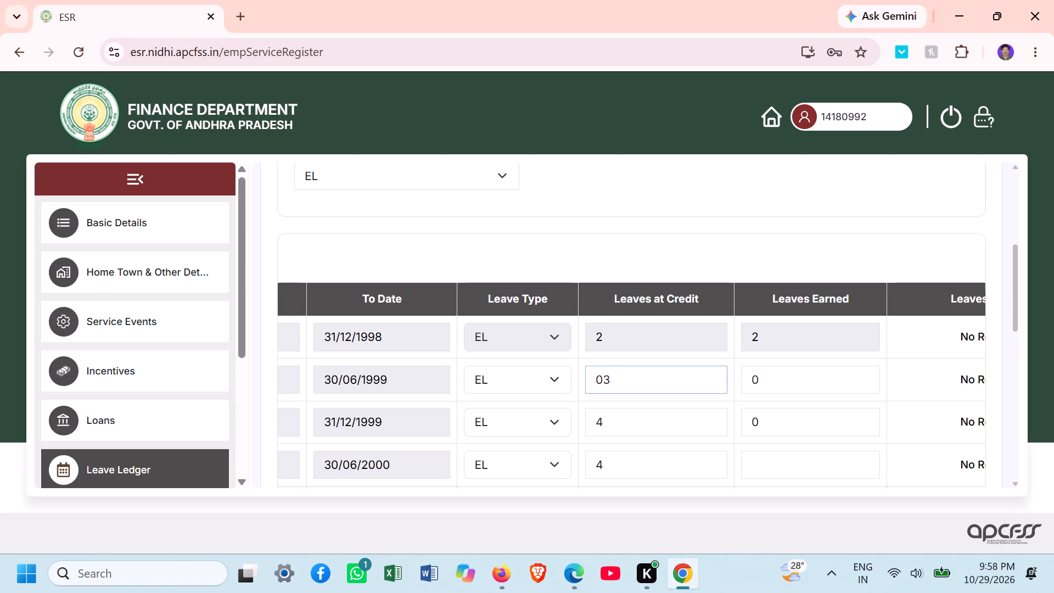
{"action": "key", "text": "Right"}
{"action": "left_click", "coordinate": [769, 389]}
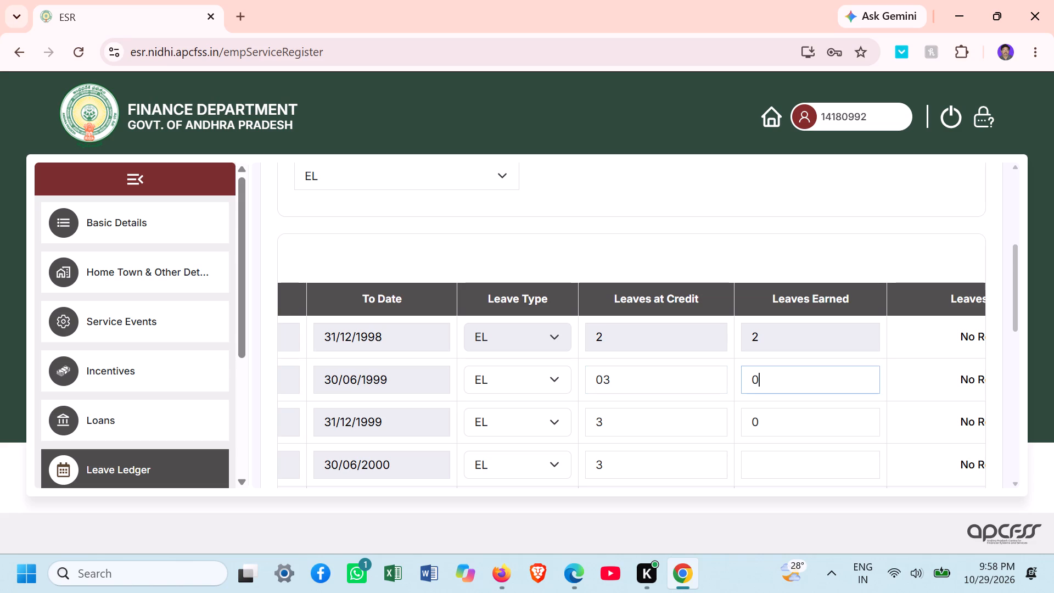
Check the Leaves Availed and Balance values of the row 2 EL entry.
{"action": "key", "text": "Right"}
{"action": "key", "text": "Right"}
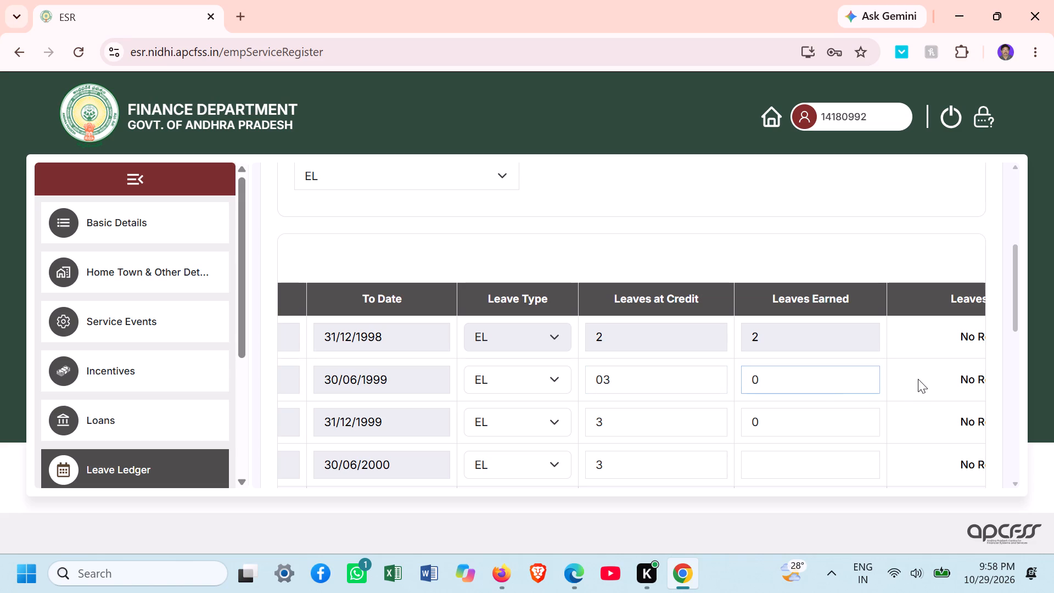
{"action": "left_click", "coordinate": [918, 379]}
{"action": "key", "text": "Right"}
{"action": "key", "text": "Right"}
{"action": "key", "text": "Right"}
{"action": "key", "text": "Right"}
{"action": "key", "text": "Right"}
{"action": "key", "text": "Right"}
{"action": "key", "text": "Right"}
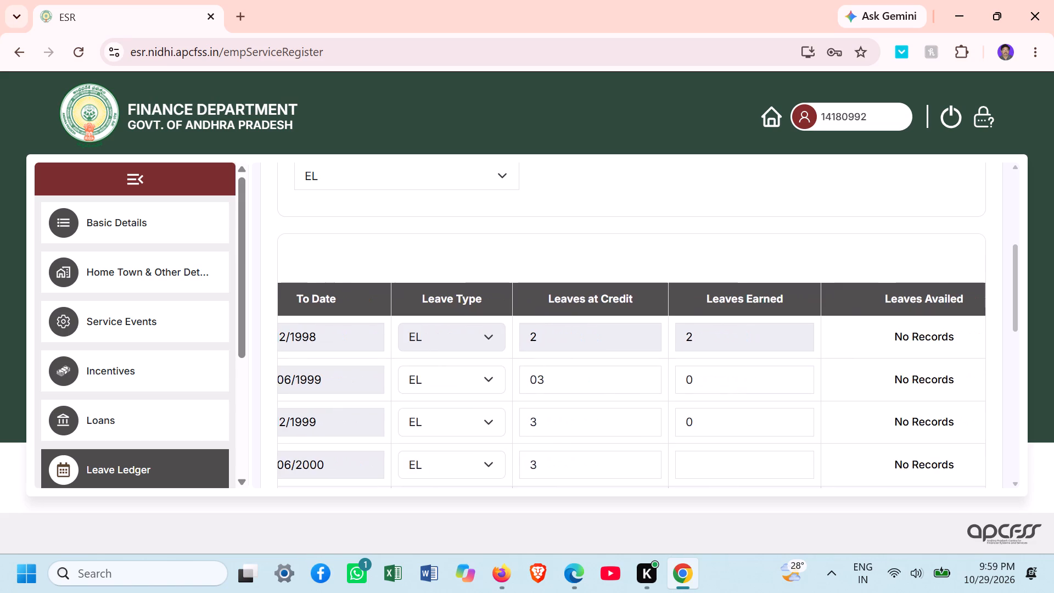
{"action": "key", "text": "Right"}
{"action": "key", "text": "Right"}
{"action": "key", "text": "Right"}
{"action": "key", "text": "Right"}
{"action": "key", "text": "Right"}
{"action": "key", "text": "Right"}
{"action": "key", "text": "Right"}
{"action": "key", "text": "Right"}
{"action": "key", "text": "Right"}
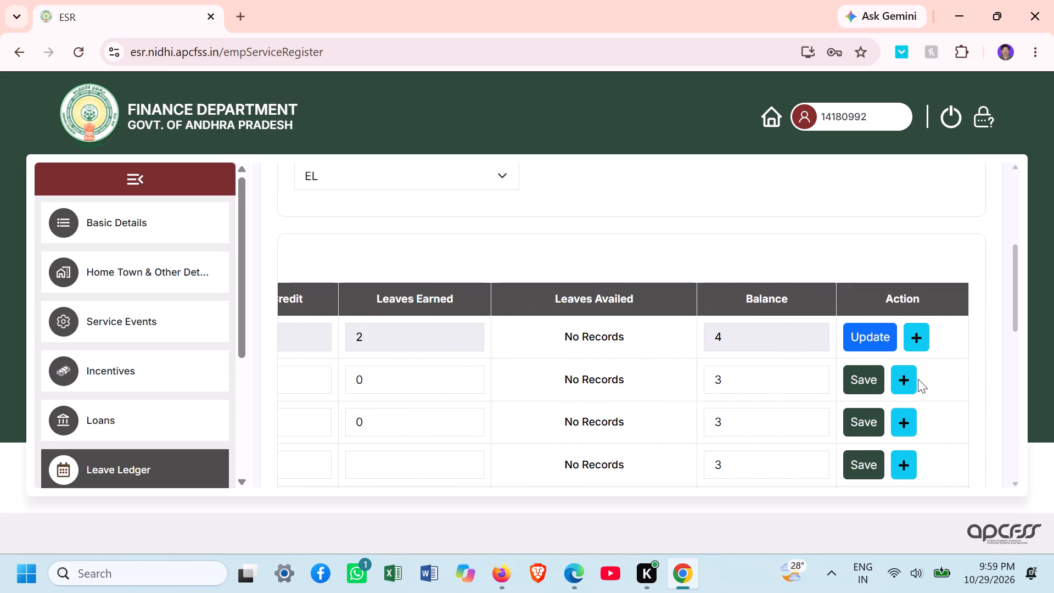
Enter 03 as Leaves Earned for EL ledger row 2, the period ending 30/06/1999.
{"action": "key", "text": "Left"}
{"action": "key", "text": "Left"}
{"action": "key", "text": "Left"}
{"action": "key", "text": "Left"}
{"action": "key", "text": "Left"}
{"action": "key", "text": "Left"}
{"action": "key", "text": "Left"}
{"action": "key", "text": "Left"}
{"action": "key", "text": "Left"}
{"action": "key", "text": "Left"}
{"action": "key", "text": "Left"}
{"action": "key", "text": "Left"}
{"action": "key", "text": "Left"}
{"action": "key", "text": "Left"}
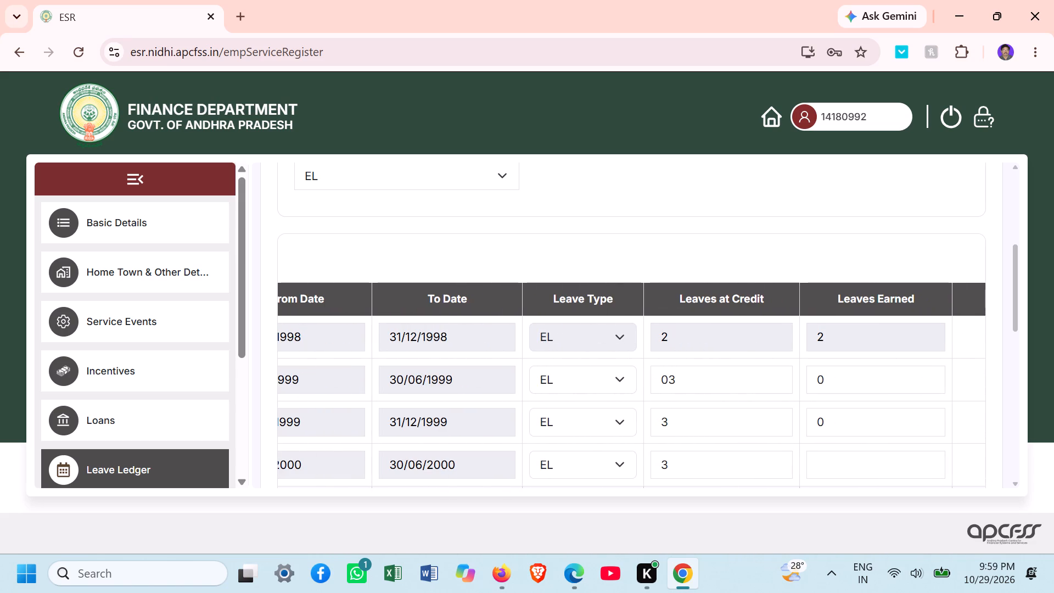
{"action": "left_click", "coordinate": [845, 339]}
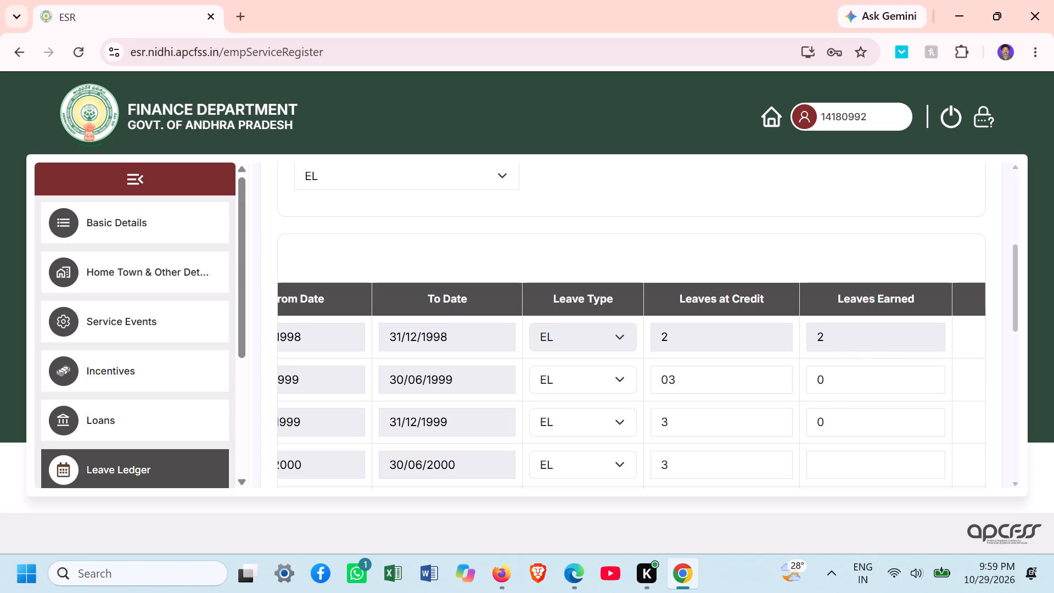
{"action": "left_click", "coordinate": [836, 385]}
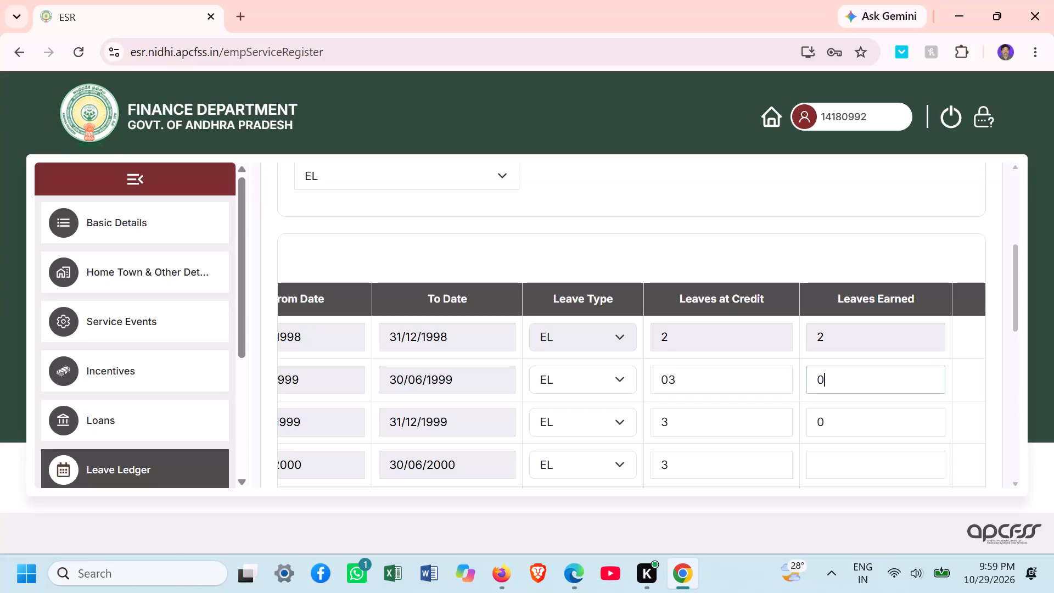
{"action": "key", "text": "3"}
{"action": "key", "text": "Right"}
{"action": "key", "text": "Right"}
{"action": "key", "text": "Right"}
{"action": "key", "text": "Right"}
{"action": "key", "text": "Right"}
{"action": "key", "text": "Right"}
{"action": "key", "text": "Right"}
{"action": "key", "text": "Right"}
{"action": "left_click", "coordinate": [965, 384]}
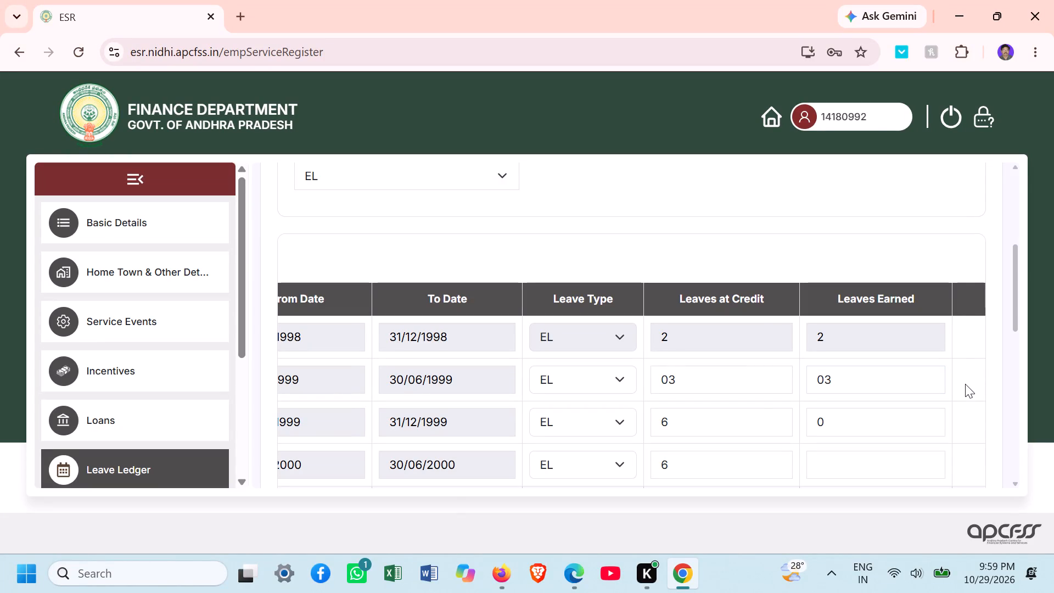
Check the recalculated Balance of the row 2 EL entry.
{"action": "key", "text": "Right"}
{"action": "key", "text": "Right"}
{"action": "key", "text": "Right"}
{"action": "key", "text": "Right"}
{"action": "key", "text": "Right"}
{"action": "key", "text": "Right"}
{"action": "key", "text": "Right"}
{"action": "key", "text": "Right"}
{"action": "key", "text": "Right"}
{"action": "key", "text": "Right"}
{"action": "key", "text": "Right"}
{"action": "key", "text": "Right"}
{"action": "key", "text": "Right"}
{"action": "key", "text": "Right"}
{"action": "key", "text": "Right"}
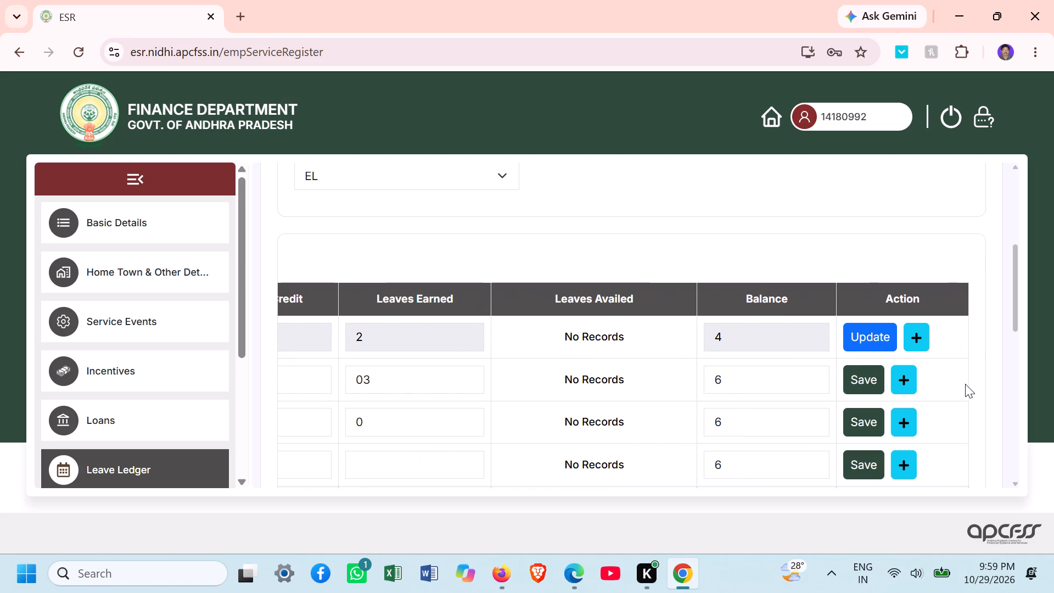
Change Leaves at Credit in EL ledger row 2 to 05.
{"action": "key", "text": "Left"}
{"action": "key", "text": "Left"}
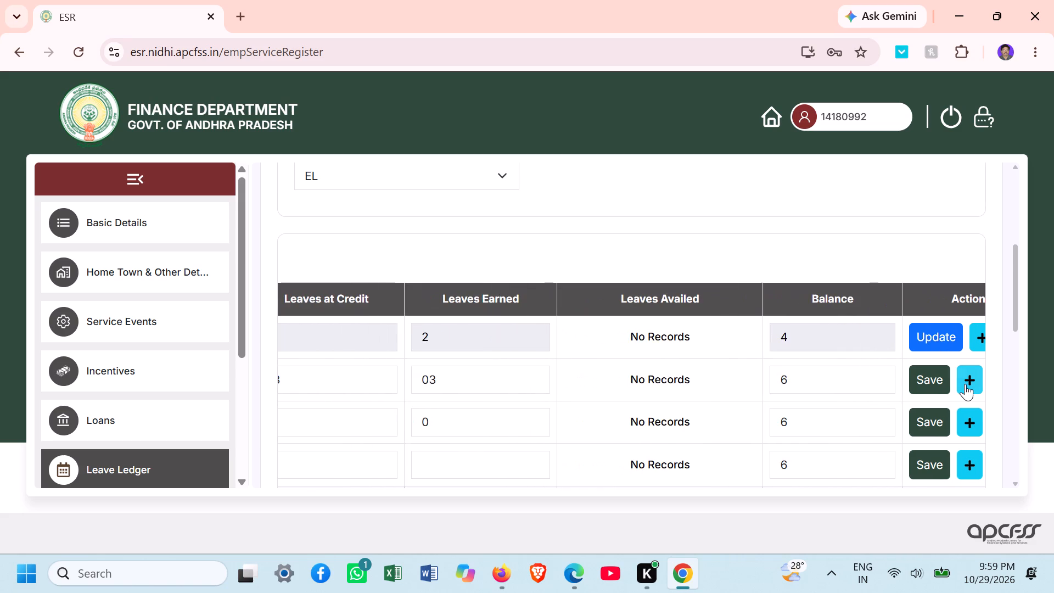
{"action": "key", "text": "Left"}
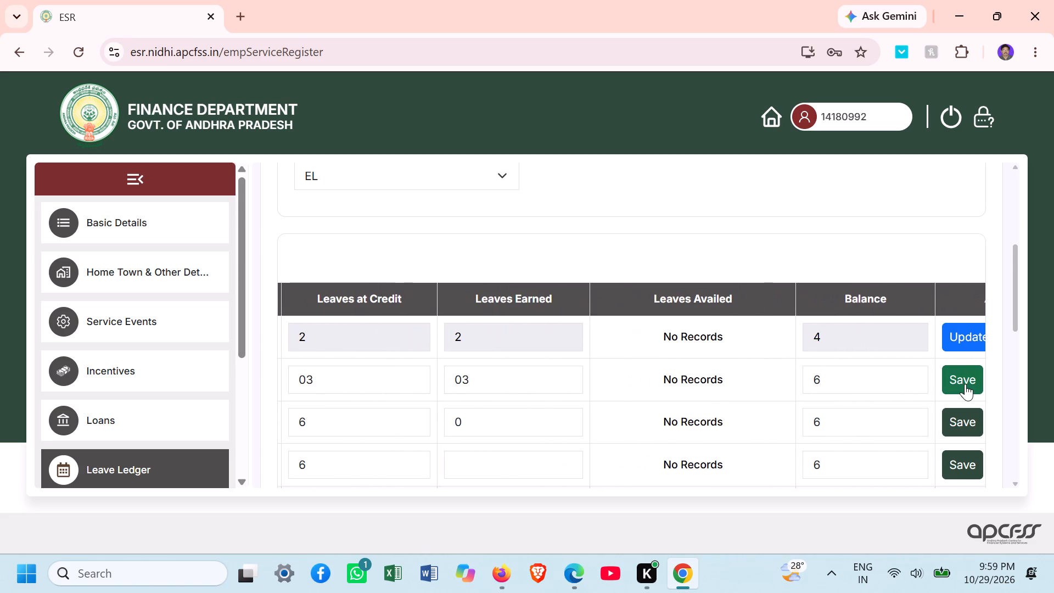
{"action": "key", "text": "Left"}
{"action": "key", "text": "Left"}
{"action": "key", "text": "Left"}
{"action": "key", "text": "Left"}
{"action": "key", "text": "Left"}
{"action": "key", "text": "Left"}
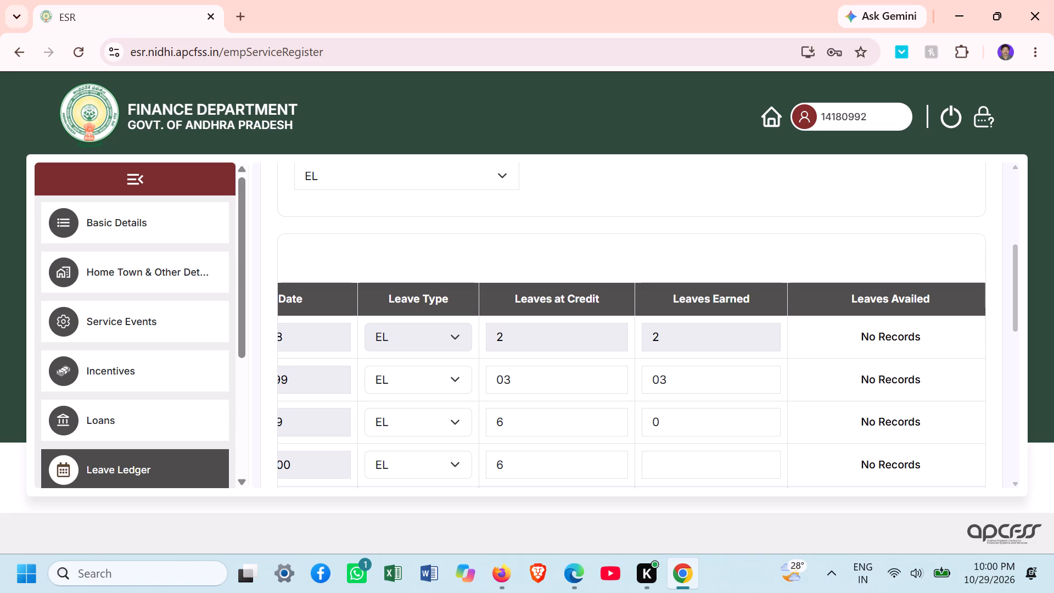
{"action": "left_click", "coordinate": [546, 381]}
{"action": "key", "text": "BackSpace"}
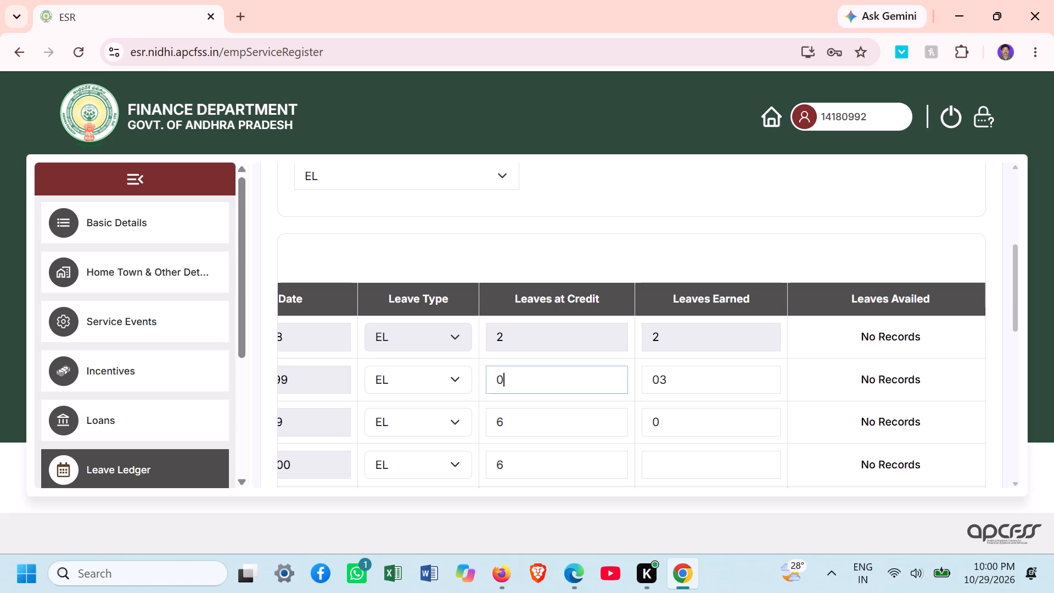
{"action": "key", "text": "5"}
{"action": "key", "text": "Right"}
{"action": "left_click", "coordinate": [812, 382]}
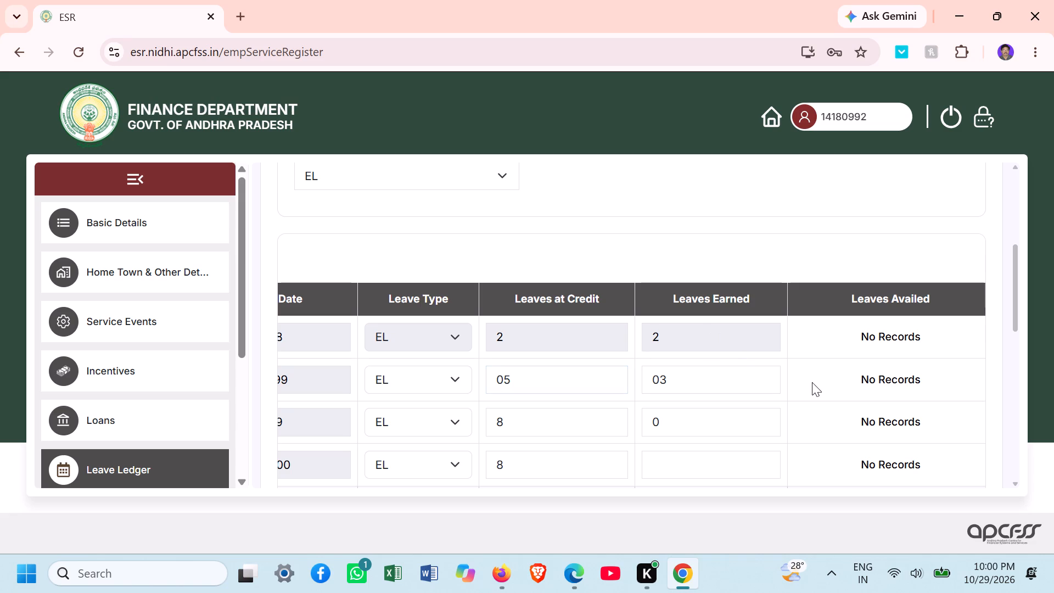
Check the Balance of the row 2 EL entry against the changed credit.
{"action": "key", "text": "Right"}
{"action": "key", "text": "Right"}
{"action": "key", "text": "Right"}
{"action": "key", "text": "Right"}
{"action": "key", "text": "Right"}
{"action": "key", "text": "Right"}
{"action": "key", "text": "Right"}
{"action": "key", "text": "Right"}
{"action": "key", "text": "Right"}
{"action": "key", "text": "Right"}
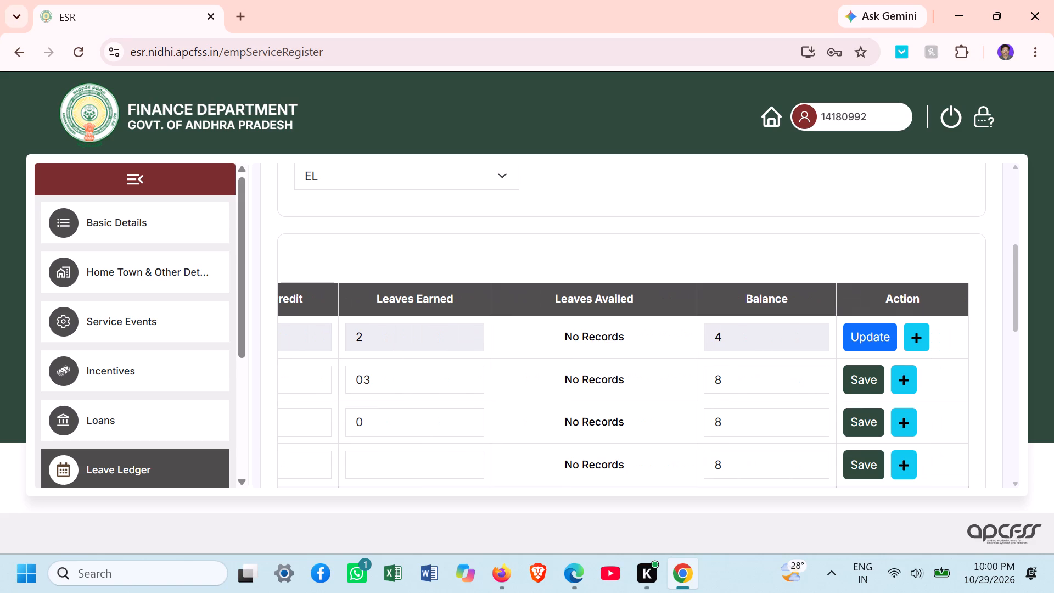
Set Leaves at Credit in EL ledger row 2, the period ending 30/06/1999, to 03.
{"action": "key", "text": "Left"}
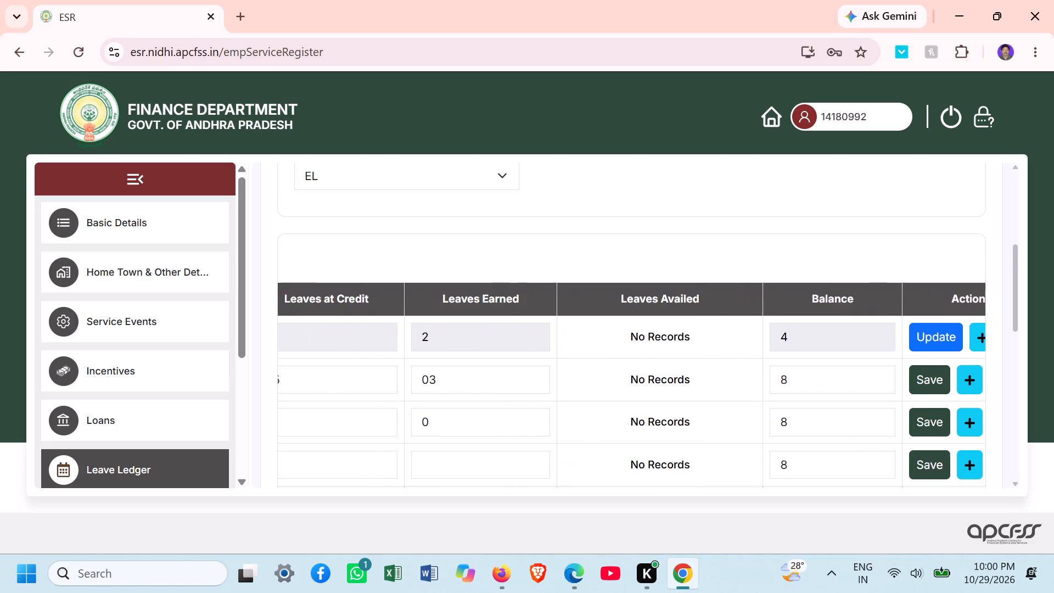
{"action": "key", "text": "Left"}
{"action": "key", "text": "Left"}
{"action": "key", "text": "Left"}
{"action": "key", "text": "Left"}
{"action": "key", "text": "Left"}
{"action": "key", "text": "Left"}
{"action": "key", "text": "Left"}
{"action": "key", "text": "Left"}
{"action": "key", "text": "Left"}
{"action": "key", "text": "Left"}
{"action": "key", "text": "Left"}
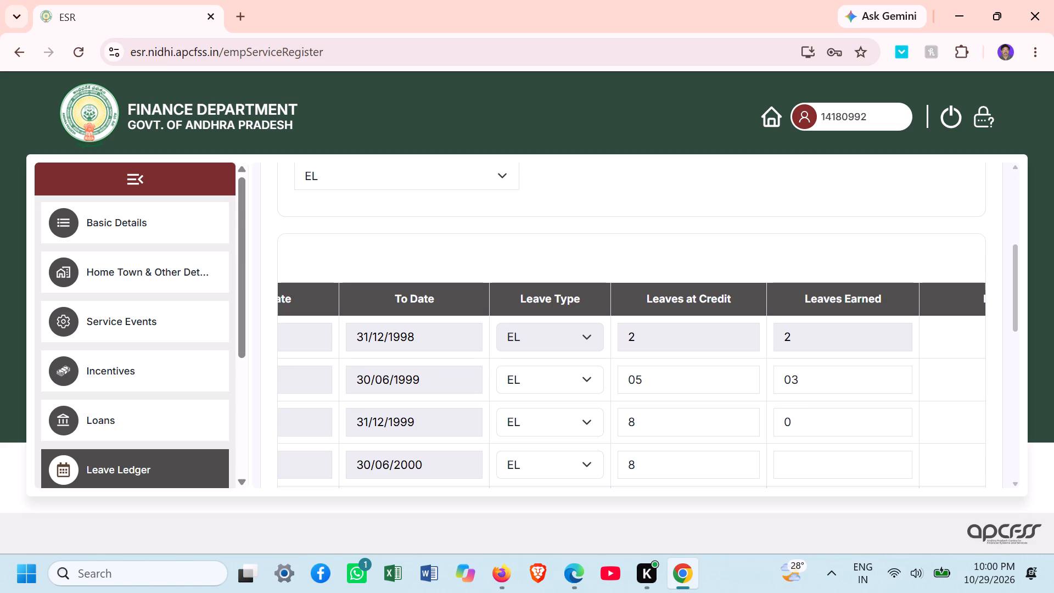
{"action": "left_click", "coordinate": [665, 384]}
{"action": "key", "text": "BackSpace"}
{"action": "key", "text": "3"}
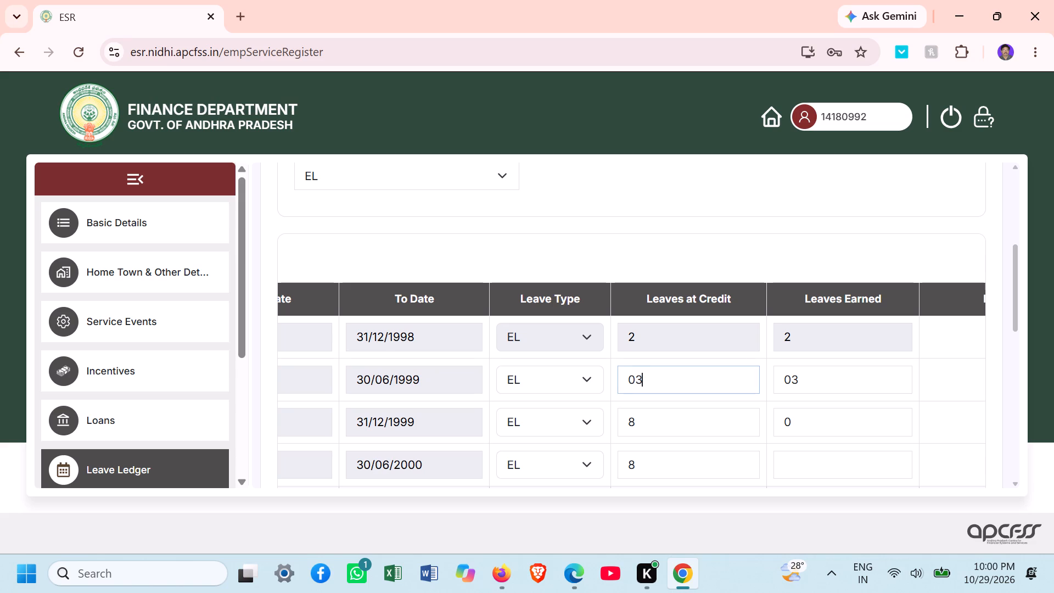
Set Leaves Earned in EL ledger row 2, the period ending 30/06/1999, to 05.
{"action": "left_click", "coordinate": [820, 384]}
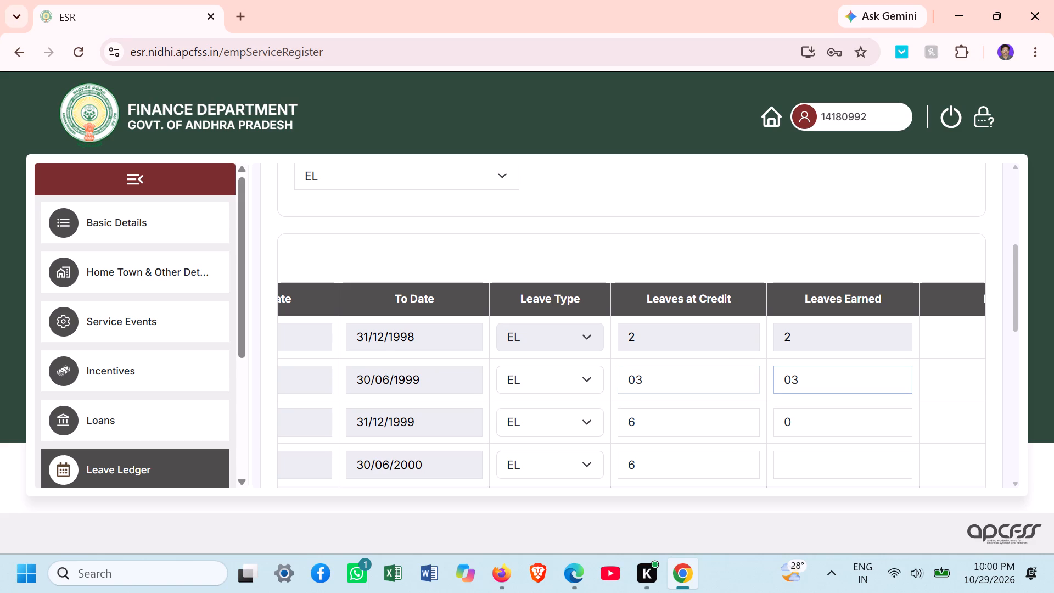
{"action": "key", "text": "Return"}
{"action": "key", "text": "5"}
{"action": "key", "text": "BackSpace"}
{"action": "key", "text": "BackSpace"}
{"action": "key", "text": "5"}
{"action": "left_click", "coordinate": [961, 378]}
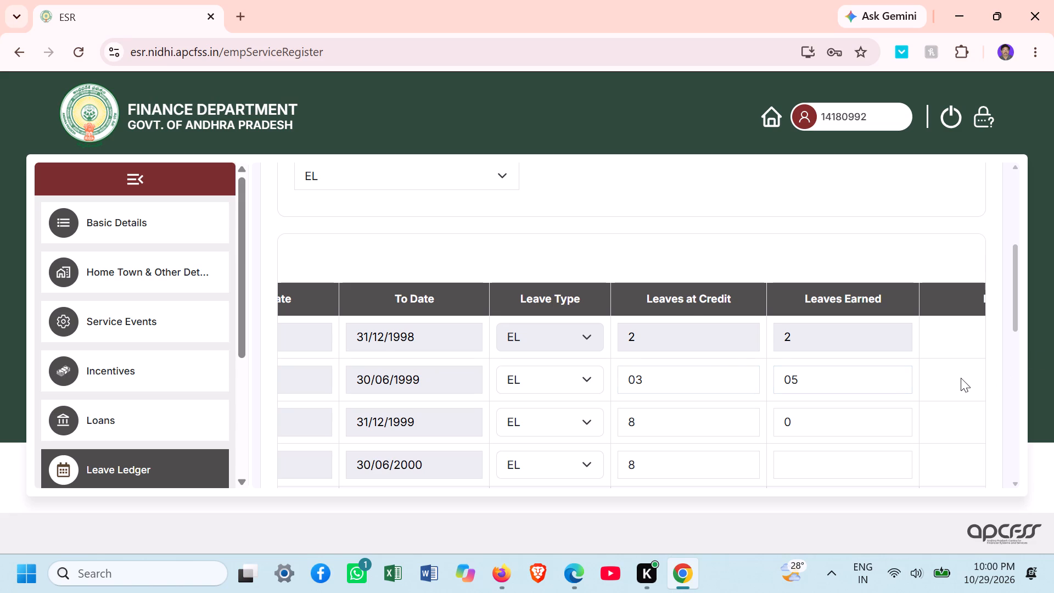
Check the Balance and the save status of the EL ledger rows against the new row 2 entries.
{"action": "key", "text": "Right"}
{"action": "key", "text": "Right"}
{"action": "key", "text": "Right"}
{"action": "key", "text": "Right"}
{"action": "key", "text": "Right"}
{"action": "key", "text": "Right"}
{"action": "key", "text": "Right"}
{"action": "key", "text": "Right"}
{"action": "key", "text": "Right"}
{"action": "key", "text": "Right"}
{"action": "key", "text": "Right"}
{"action": "key", "text": "Right"}
{"action": "key", "text": "Right"}
{"action": "key", "text": "Right"}
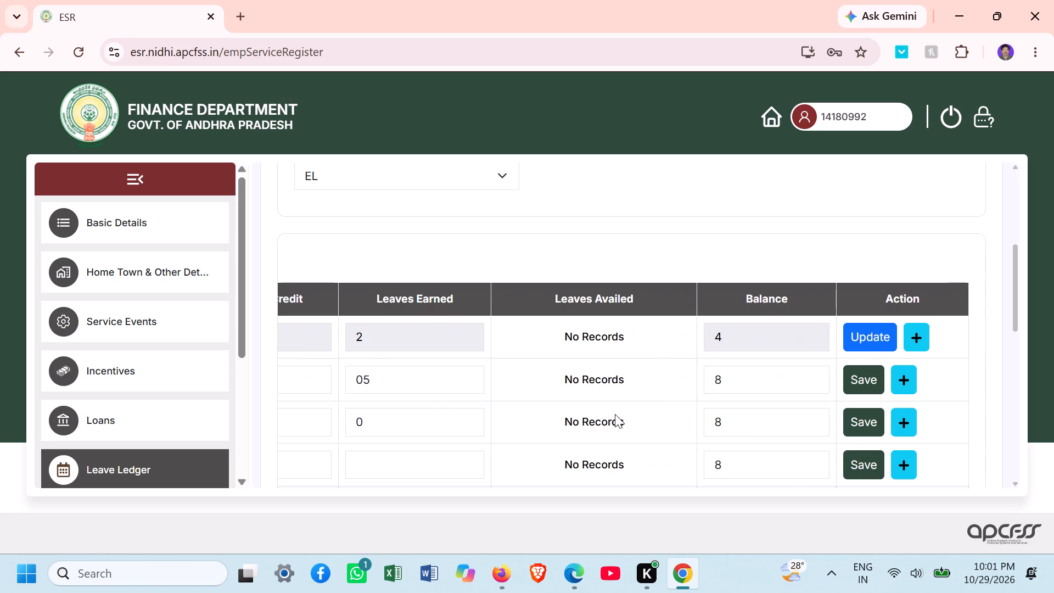
Compare Leaves at Credit and Leaves Earned across the first four EL ledger rows.
{"action": "key", "text": "Left"}
{"action": "key", "text": "Left"}
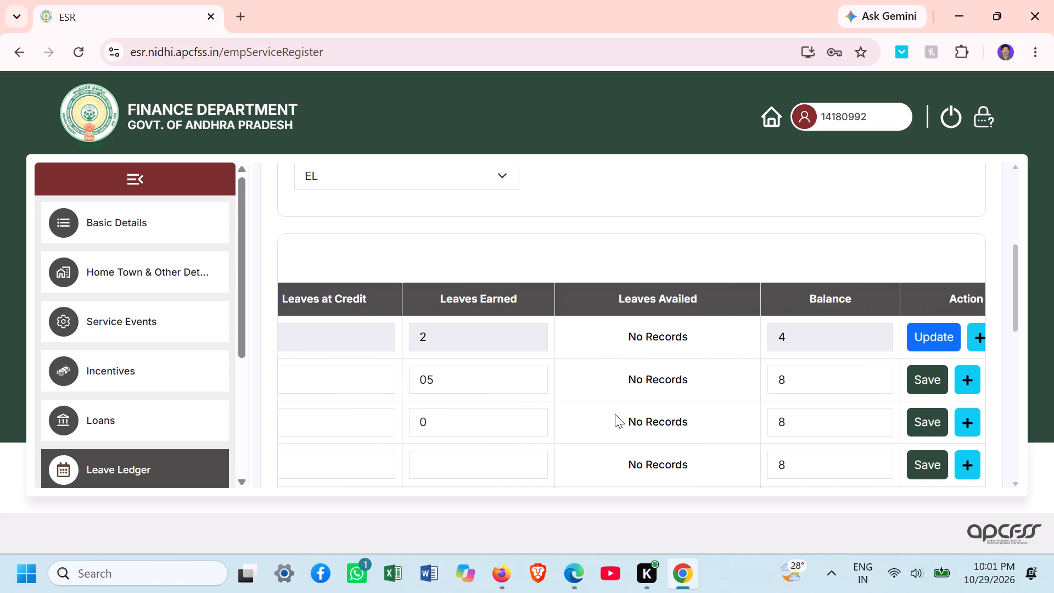
{"action": "key", "text": "Left"}
{"action": "key", "text": "Left"}
{"action": "key", "text": "Left"}
{"action": "key", "text": "Left"}
{"action": "key", "text": "Left"}
{"action": "key", "text": "Left"}
{"action": "key", "text": "Left"}
{"action": "key", "text": "Left"}
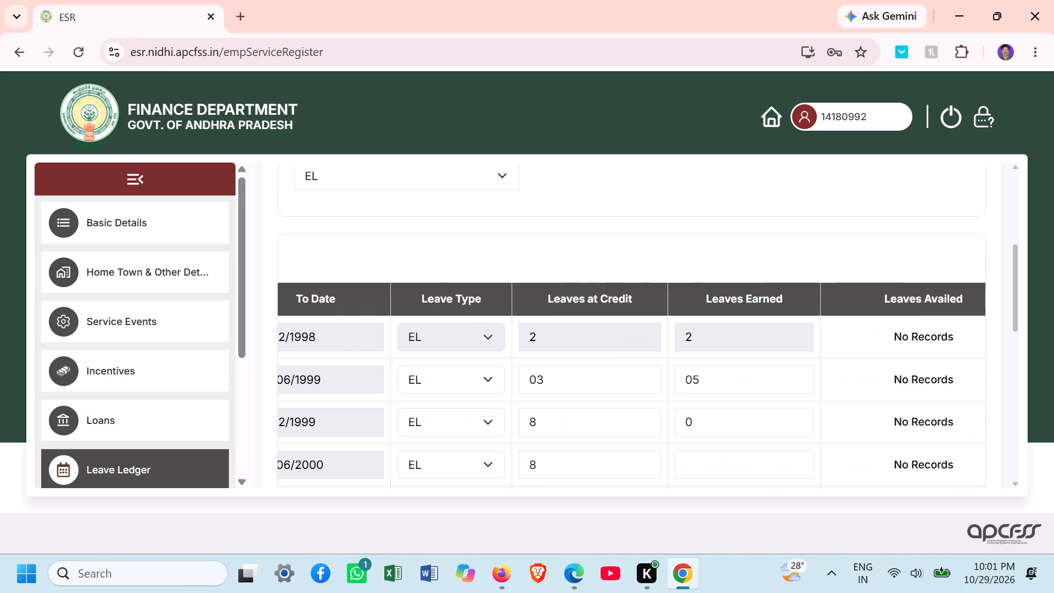
Examine Leaves Availed and the Balance in EL ledger row 1, the period ending 31/12/1998.
{"action": "left_click", "coordinate": [905, 345]}
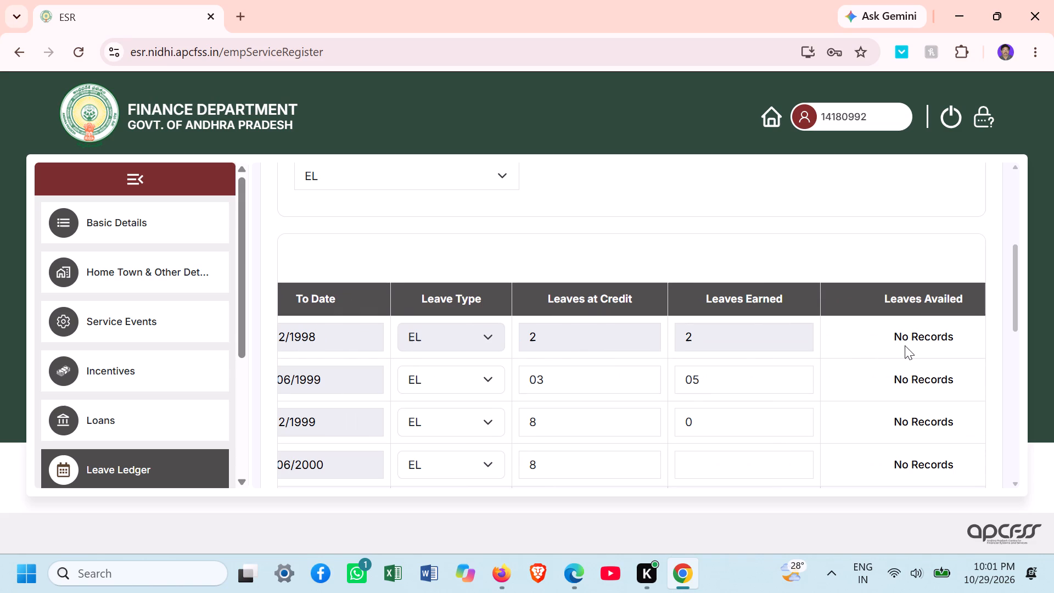
{"action": "left_click", "coordinate": [905, 345]}
{"action": "key", "text": "Right"}
{"action": "key", "text": "Right"}
{"action": "key", "text": "Right"}
{"action": "key", "text": "Right"}
{"action": "key", "text": "Right"}
{"action": "key", "text": "Right"}
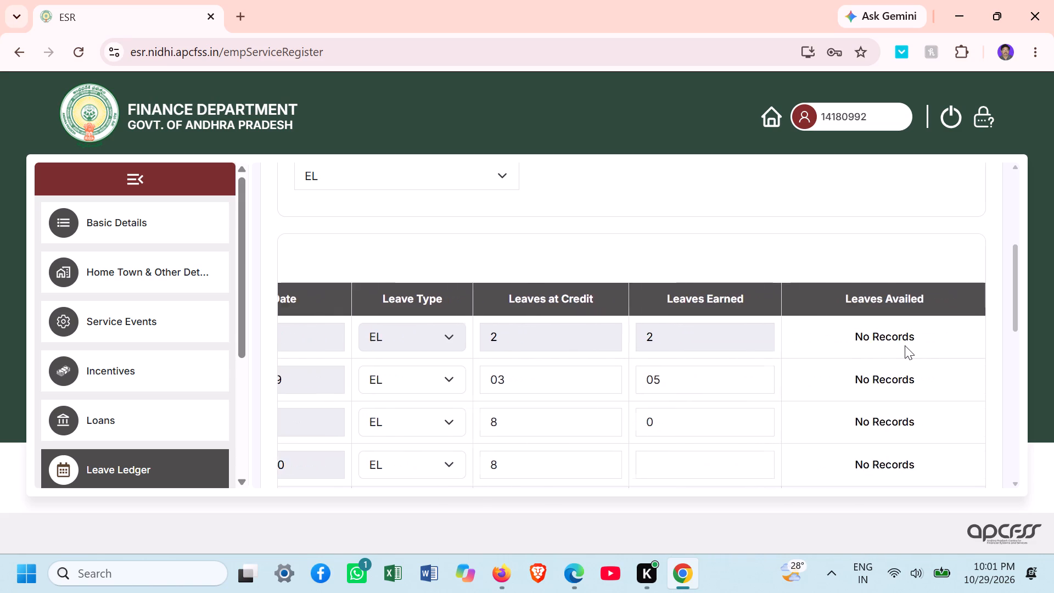
{"action": "left_click", "coordinate": [754, 335]}
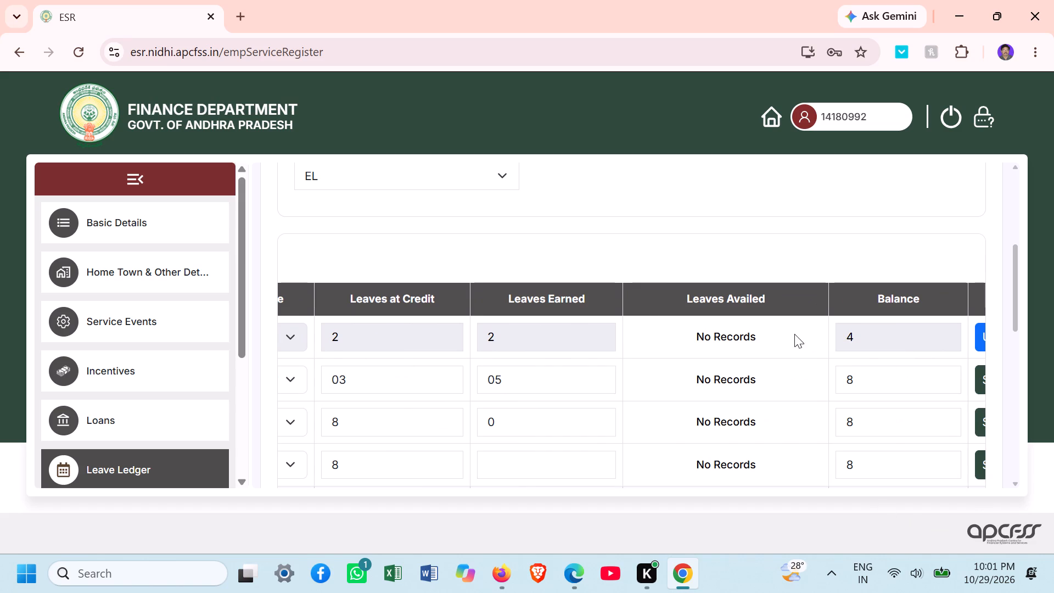
{"action": "double_click", "coordinate": [775, 335]}
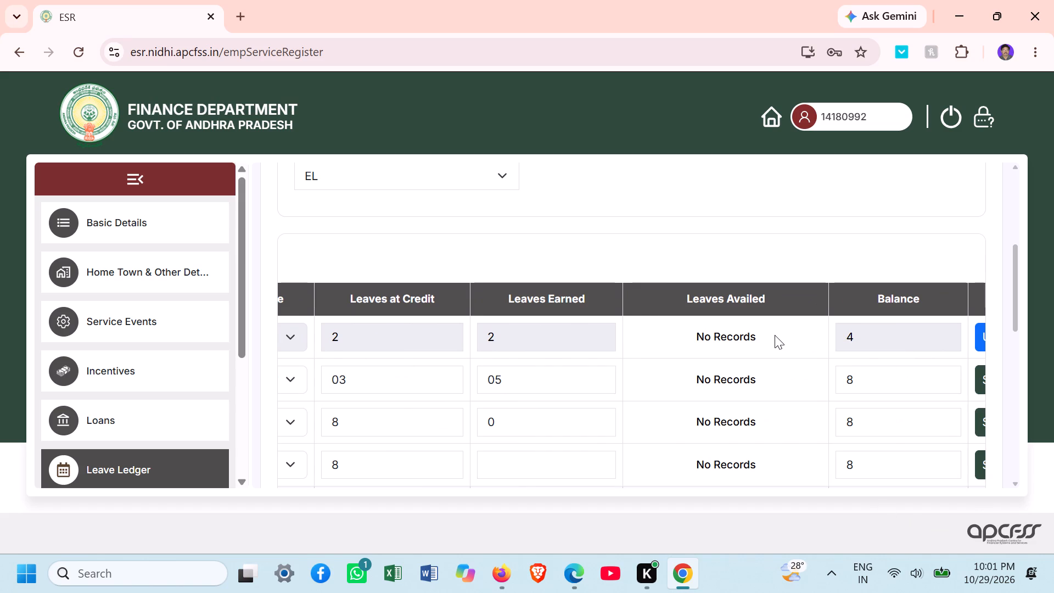